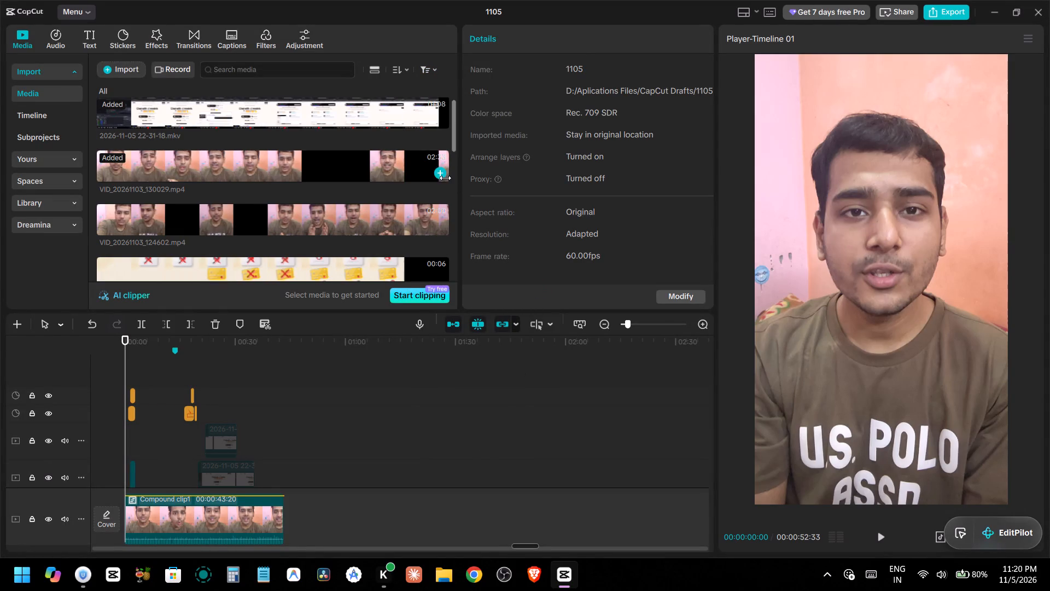
Narrow the media library pane to give the details pane more width.
{"action": "left_click_drag", "start_coordinate": [463, 174], "coordinate": [419, 167]}
{"action": "left_click_drag", "start_coordinate": [475, 167], "coordinate": [470, 167]}
{"action": "left_click_drag", "start_coordinate": [460, 165], "coordinate": [389, 169]}
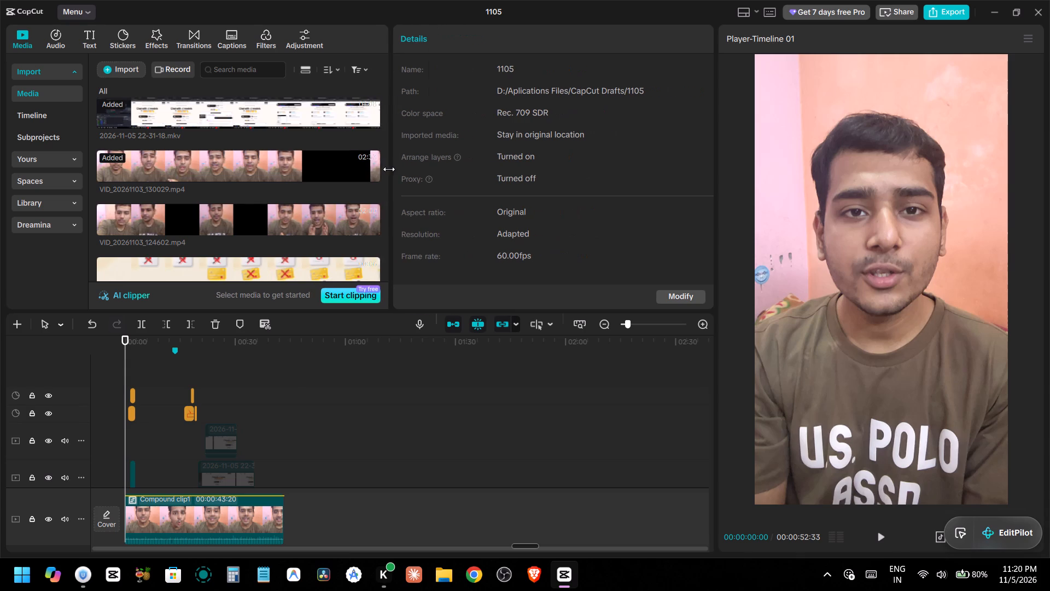
{"action": "left_click_drag", "start_coordinate": [389, 169], "coordinate": [384, 167]}
Play the edit from the beginning to review the opening section of the timeline.
{"action": "scroll", "coordinate": [257, 403], "scroll_direction": "down", "scroll_amount": 6}
{"action": "scroll", "coordinate": [219, 426], "scroll_direction": "up", "scroll_amount": 7, "text": "ctrl"}
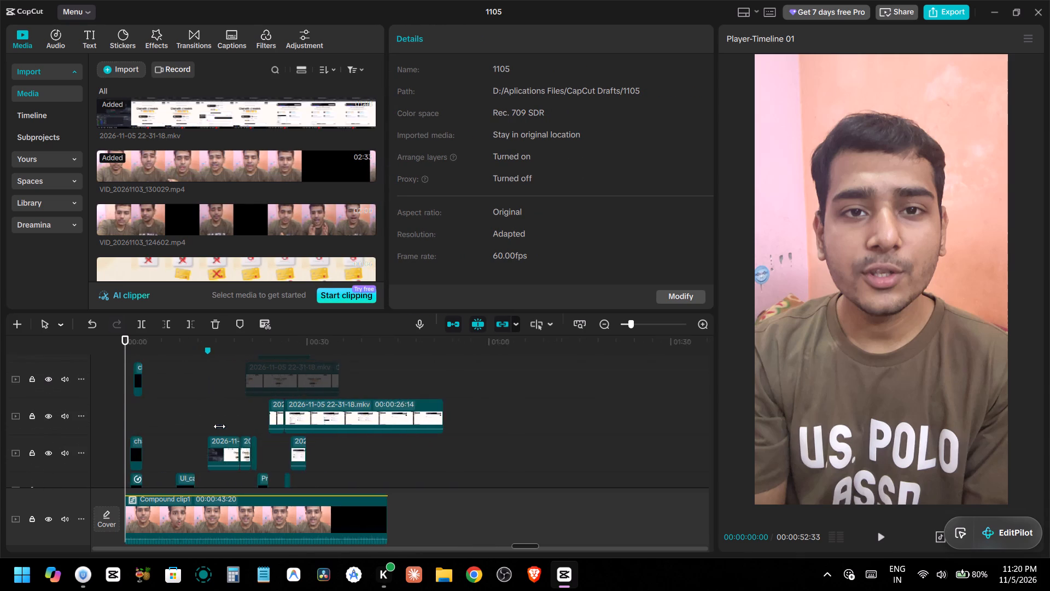
{"action": "scroll", "coordinate": [219, 426], "scroll_direction": "up", "scroll_amount": 8, "text": "ctrl"}
{"action": "scroll", "coordinate": [254, 458], "scroll_direction": "down", "scroll_amount": 4}
{"action": "key", "text": "space"}
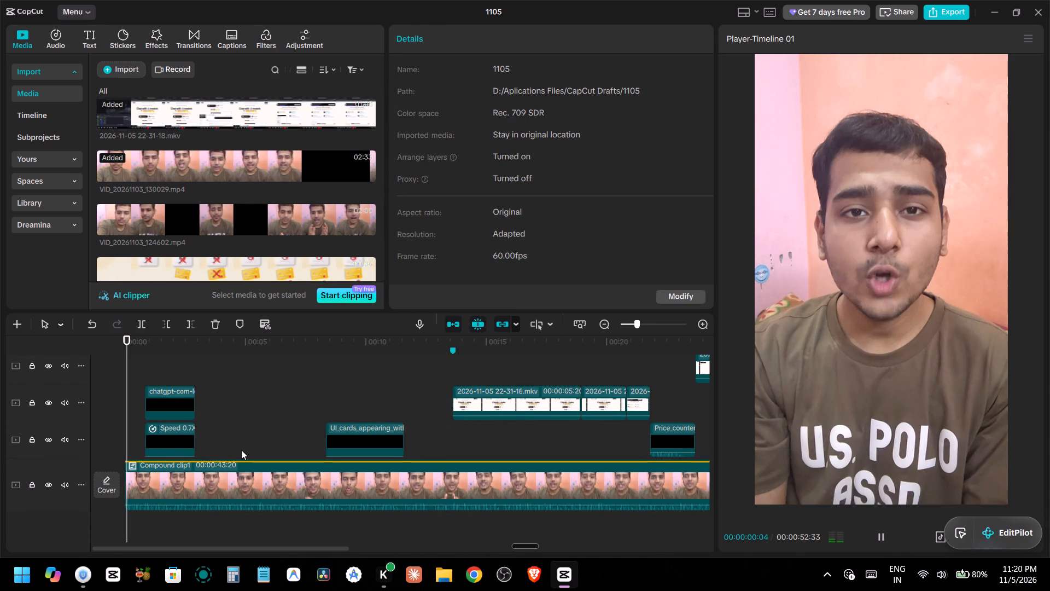
{"action": "key", "text": "space"}
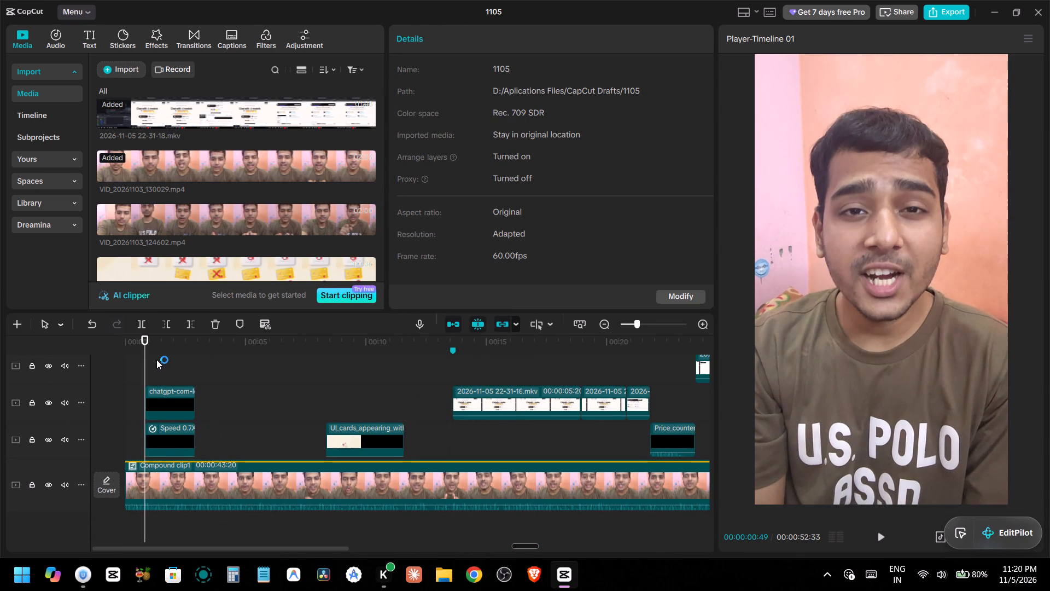
{"action": "double_click", "coordinate": [154, 356]}
{"action": "left_click_drag", "start_coordinate": [154, 356], "coordinate": [73, 369]}
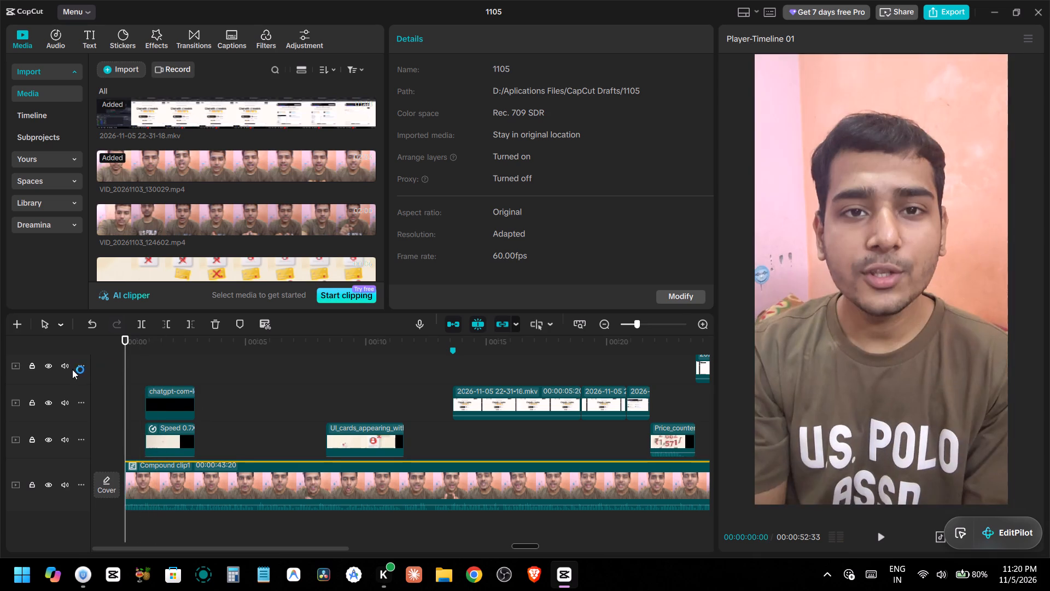
{"action": "key", "text": "space"}
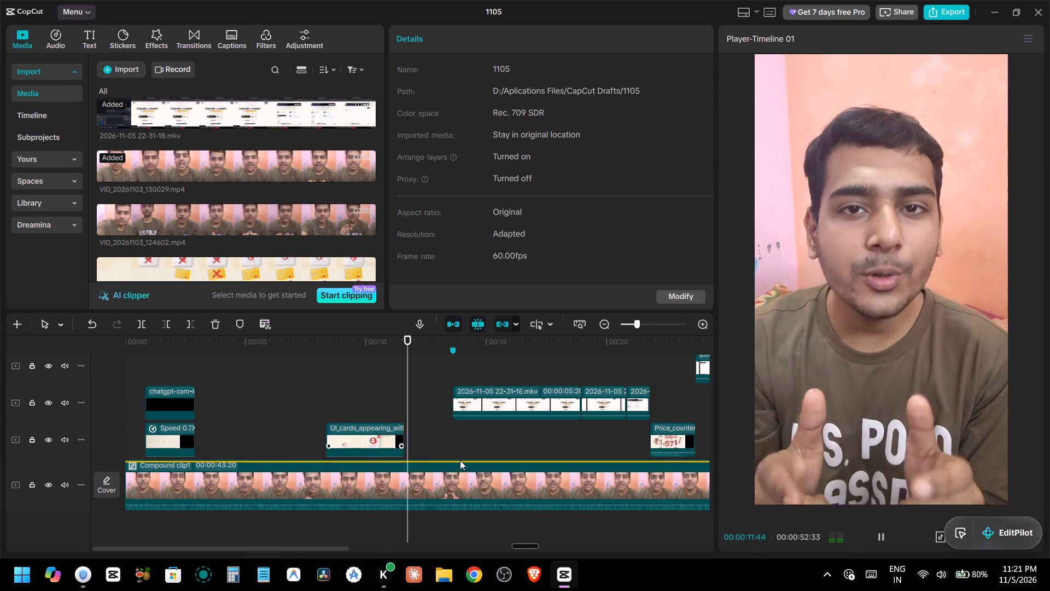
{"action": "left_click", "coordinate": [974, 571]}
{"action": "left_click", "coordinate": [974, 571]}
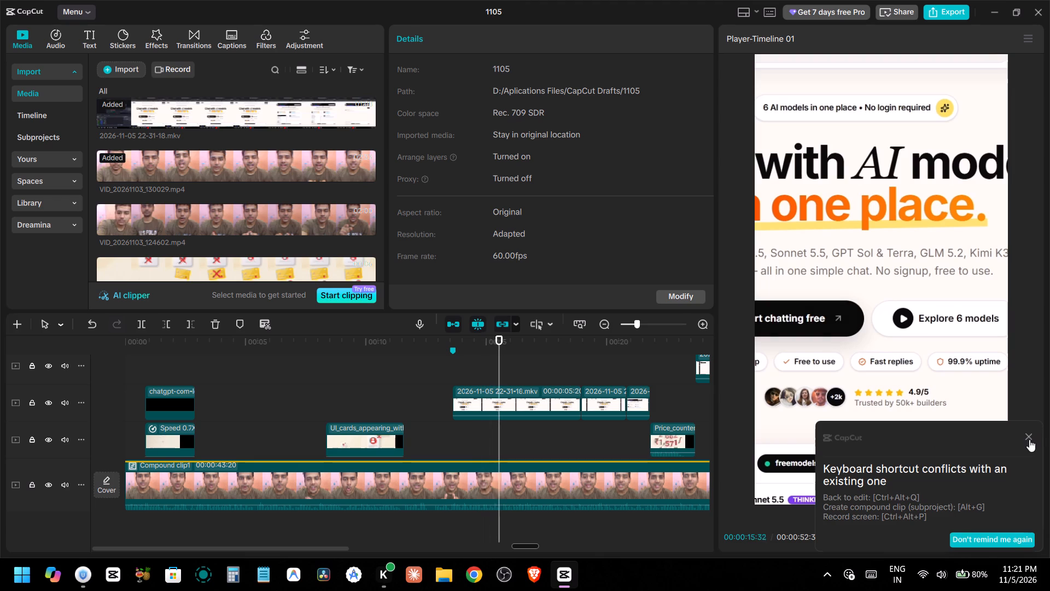
Dismiss the keyboard shortcut conflict notification.
{"action": "left_click", "coordinate": [1029, 439]}
Review playback from about 15 to 27 seconds, checking how the screen recordings and price animations line up with the speech.
{"action": "key", "text": "space"}
{"action": "key", "text": "space"}
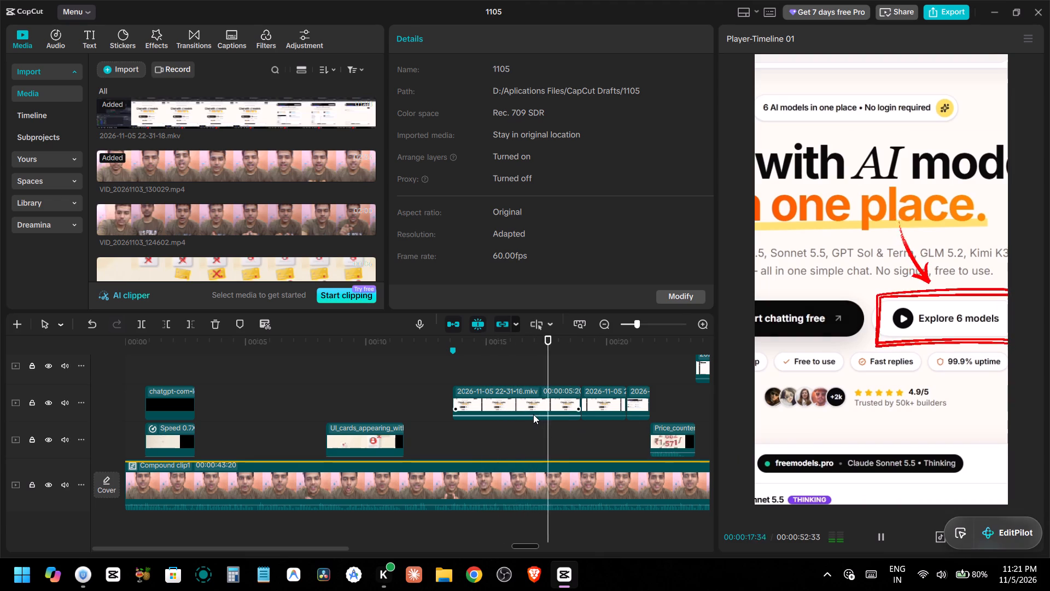
{"action": "left_click", "coordinate": [543, 435]}
{"action": "left_click_drag", "start_coordinate": [543, 435], "coordinate": [569, 447]}
{"action": "scroll", "coordinate": [489, 435], "scroll_direction": "down", "scroll_amount": 3, "text": "alt"}
{"action": "key", "text": "space"}
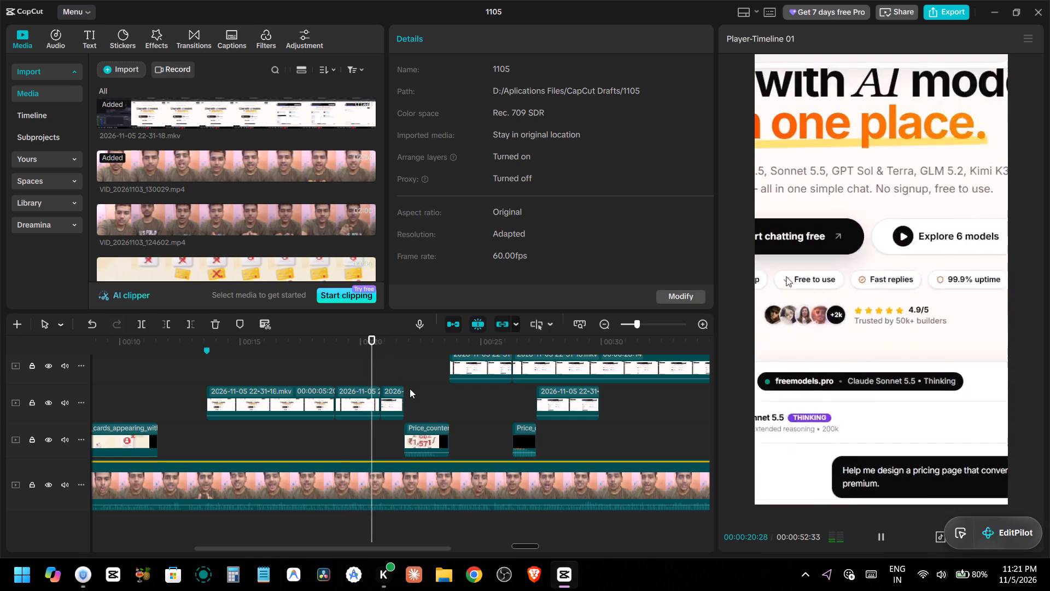
{"action": "key", "text": "space"}
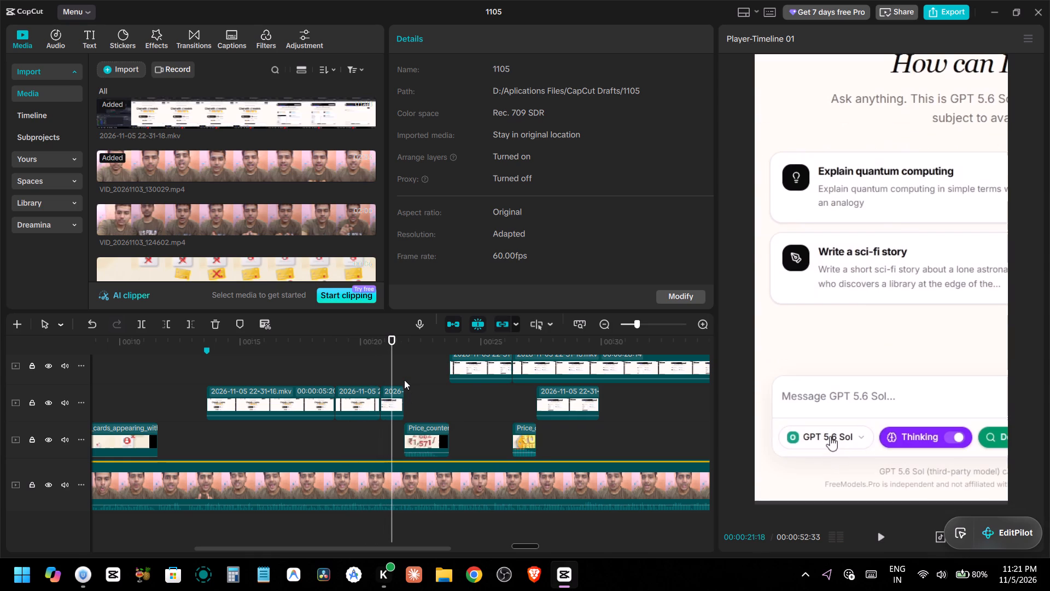
{"action": "key", "text": "space"}
{"action": "key", "text": "space"}
{"action": "key", "text": "space"}
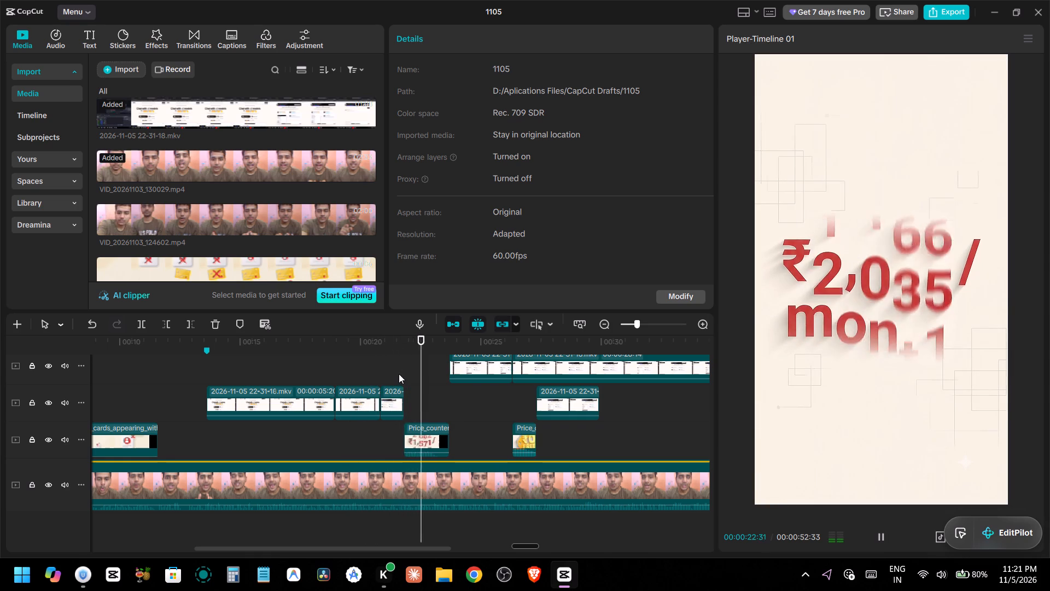
{"action": "key", "text": "space"}
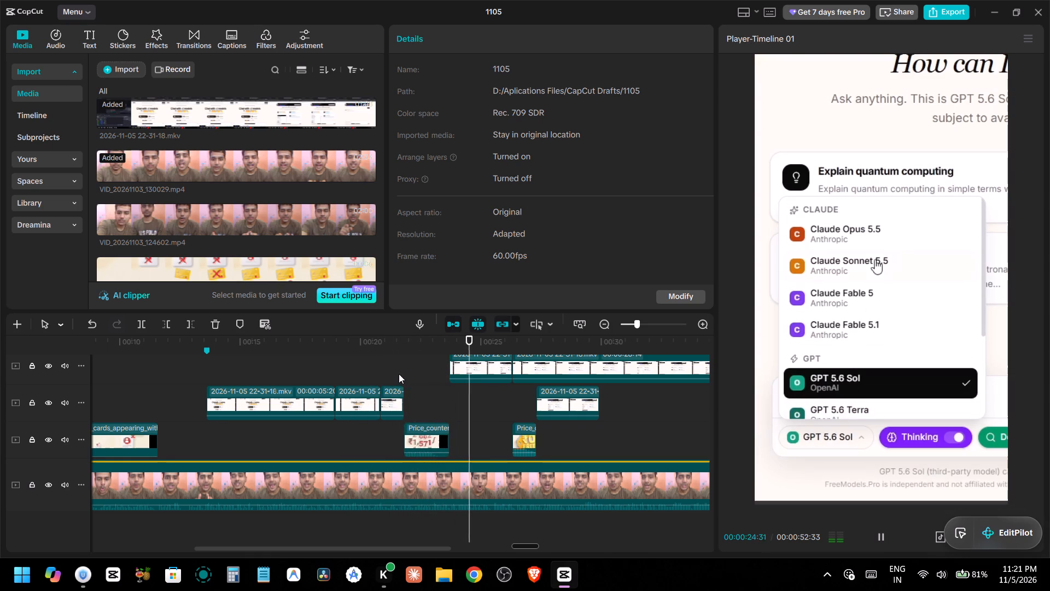
{"action": "key", "text": "space"}
{"action": "key", "text": "space"}
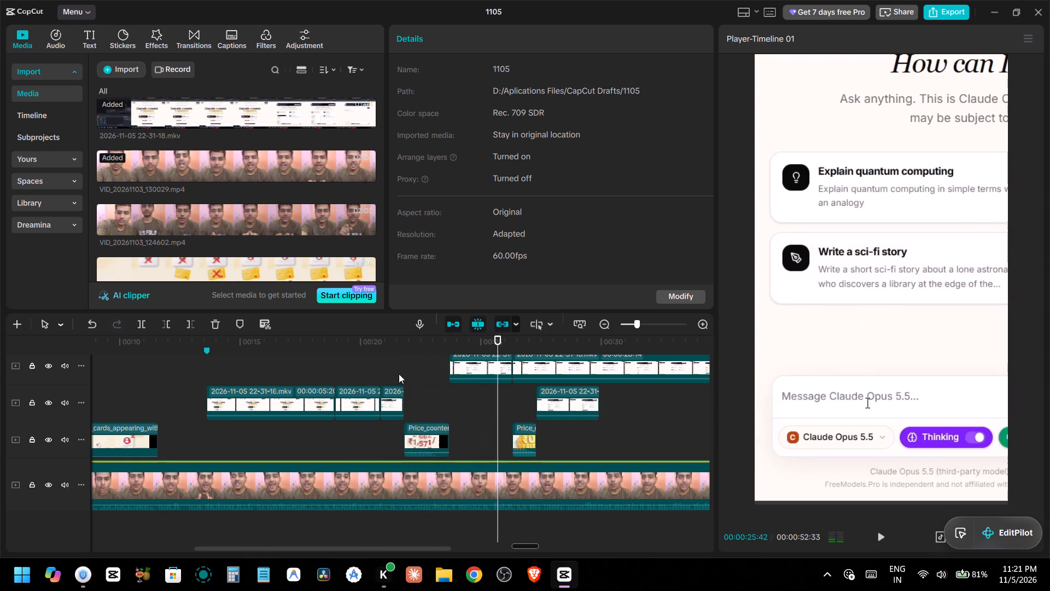
{"action": "key", "text": "space"}
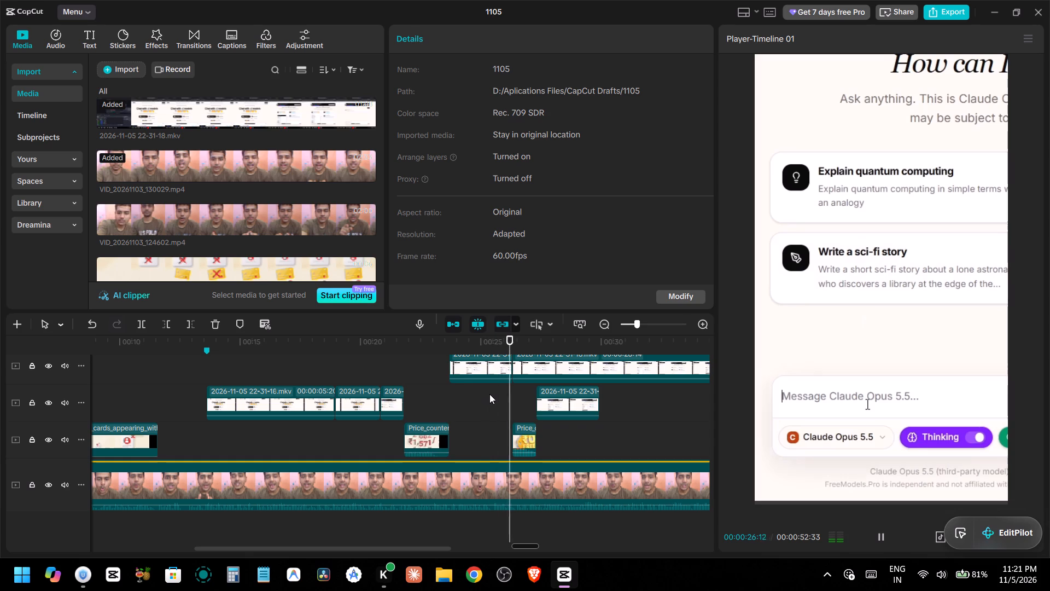
{"action": "key", "text": "space"}
Move the long 00:00:26:14 screen-recording clip down one track, directly after the short recording clip there.
{"action": "scroll", "coordinate": [520, 423], "scroll_direction": "up", "scroll_amount": 4}
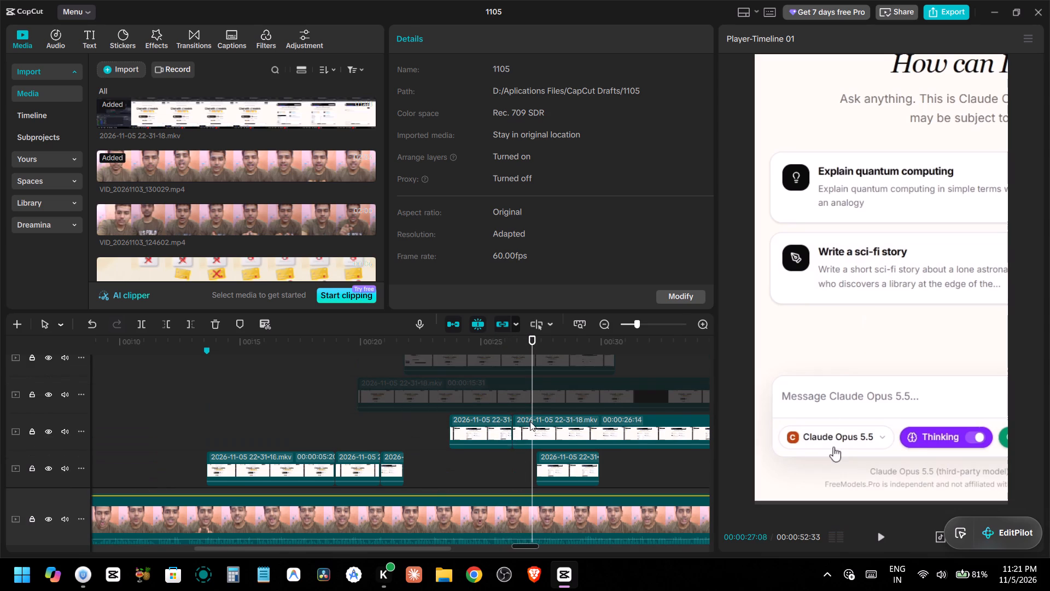
{"action": "left_click_drag", "start_coordinate": [530, 424], "coordinate": [621, 453]}
{"action": "left_click", "coordinate": [621, 453]}
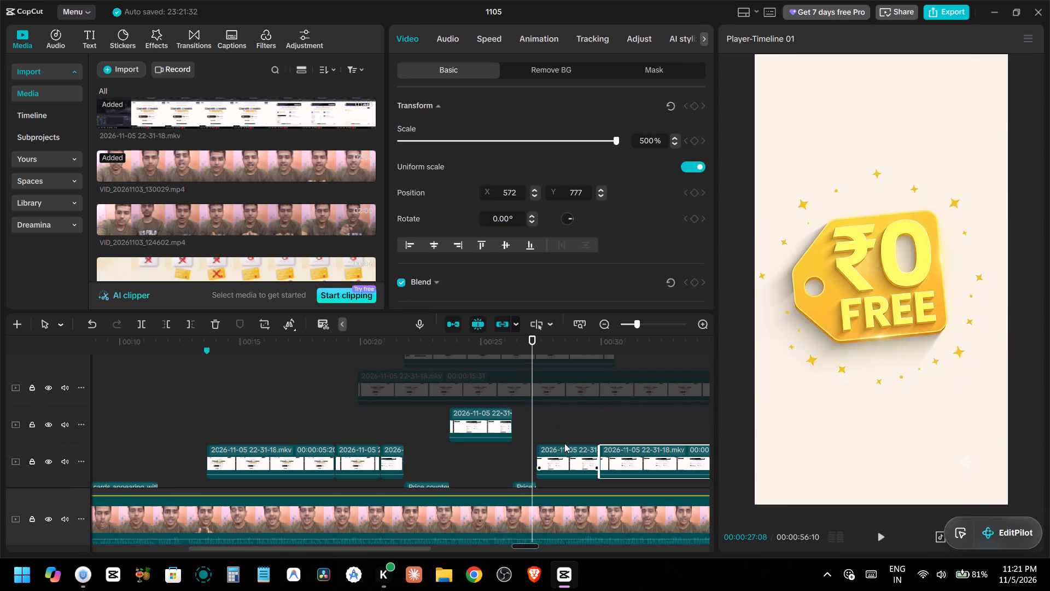
Replay the section around 26 seconds, just before the ₹0 FREE price animation.
{"action": "left_click", "coordinate": [500, 450]}
{"action": "key", "text": "space"}
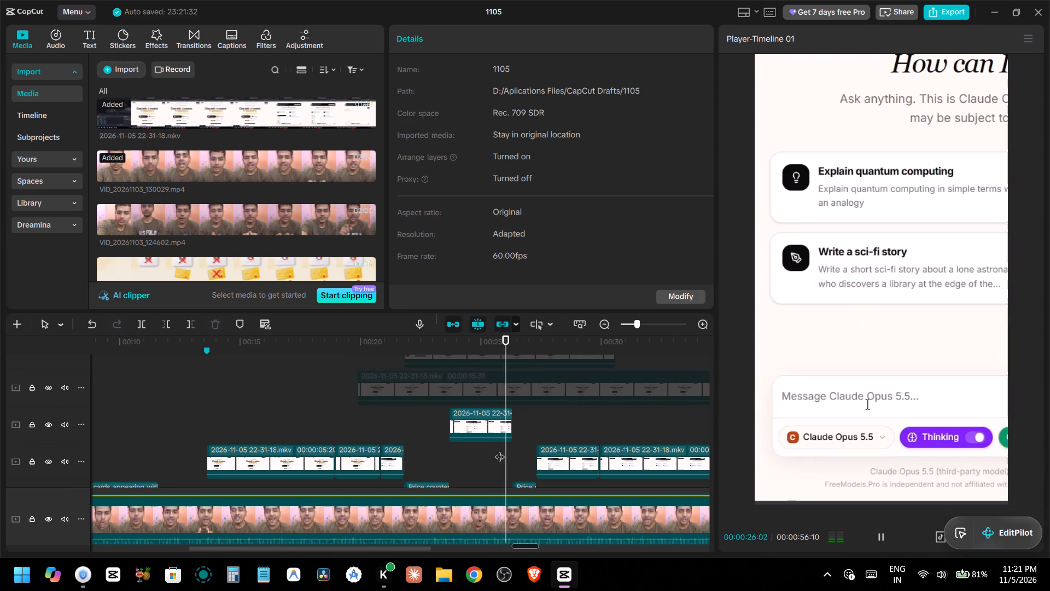
{"action": "key", "text": "space"}
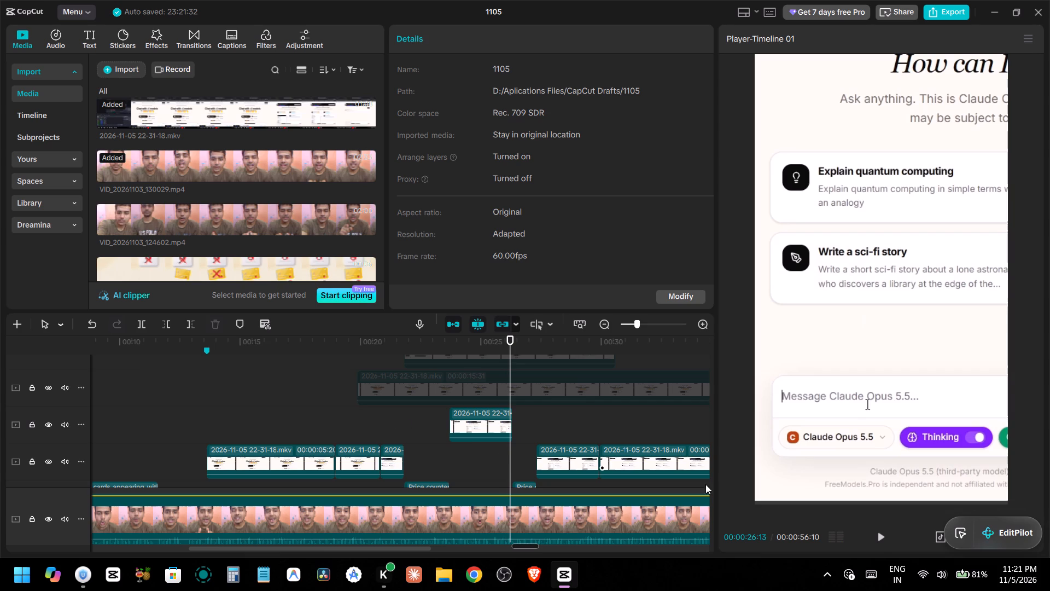
Move the floating EditPilot widget off the player controls and over the details pane.
{"action": "left_click_drag", "start_coordinate": [997, 536], "coordinate": [522, 229]}
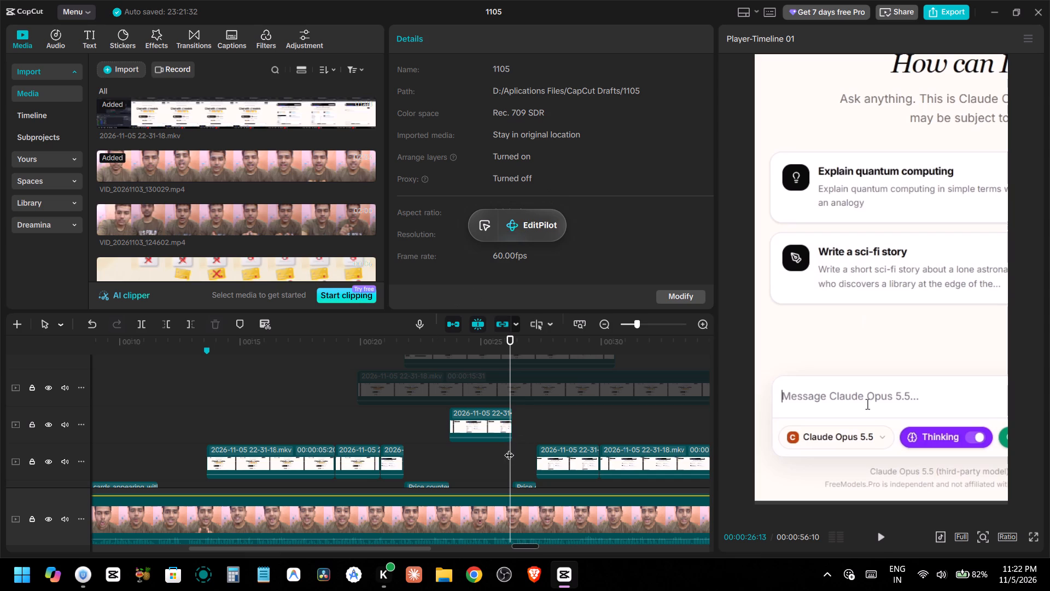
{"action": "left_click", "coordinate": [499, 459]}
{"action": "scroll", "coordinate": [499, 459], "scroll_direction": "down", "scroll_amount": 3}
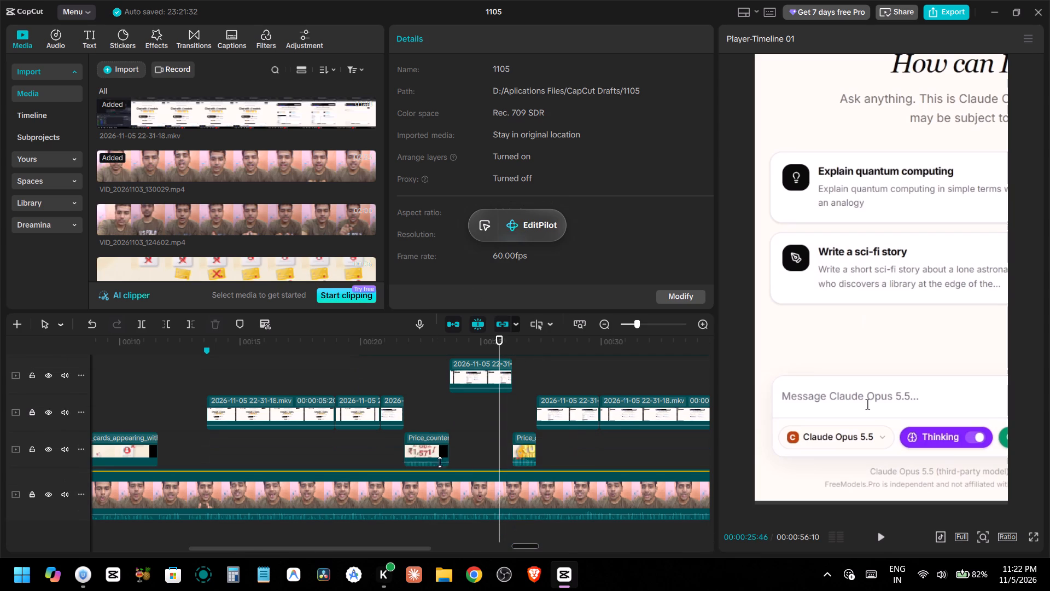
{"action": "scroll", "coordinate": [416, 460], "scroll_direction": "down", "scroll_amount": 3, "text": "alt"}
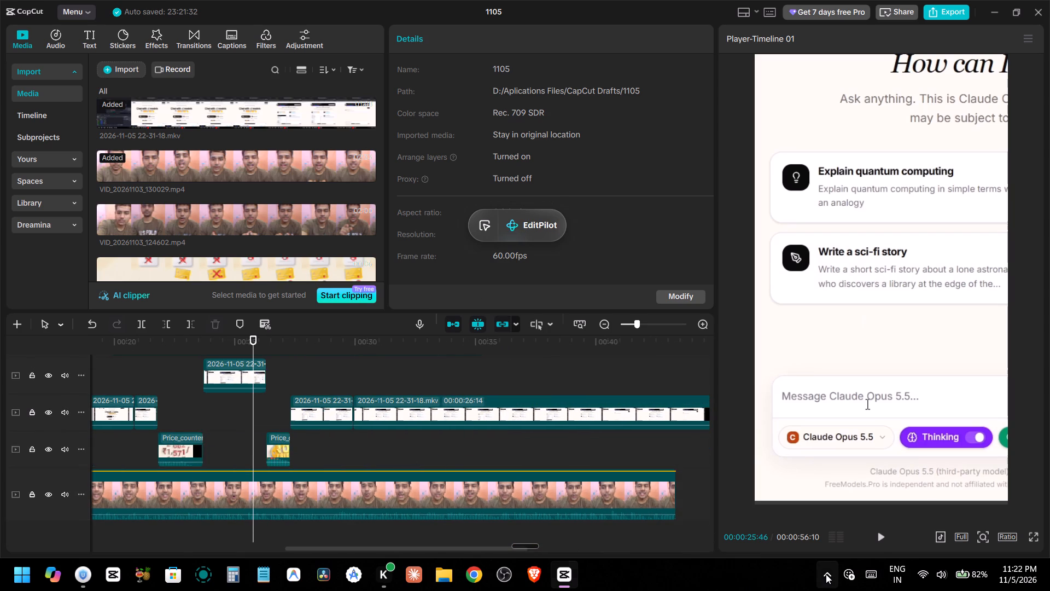
Quit the Wispr Flow background app.
{"action": "left_click", "coordinate": [826, 574]}
{"action": "right_click", "coordinate": [803, 506]}
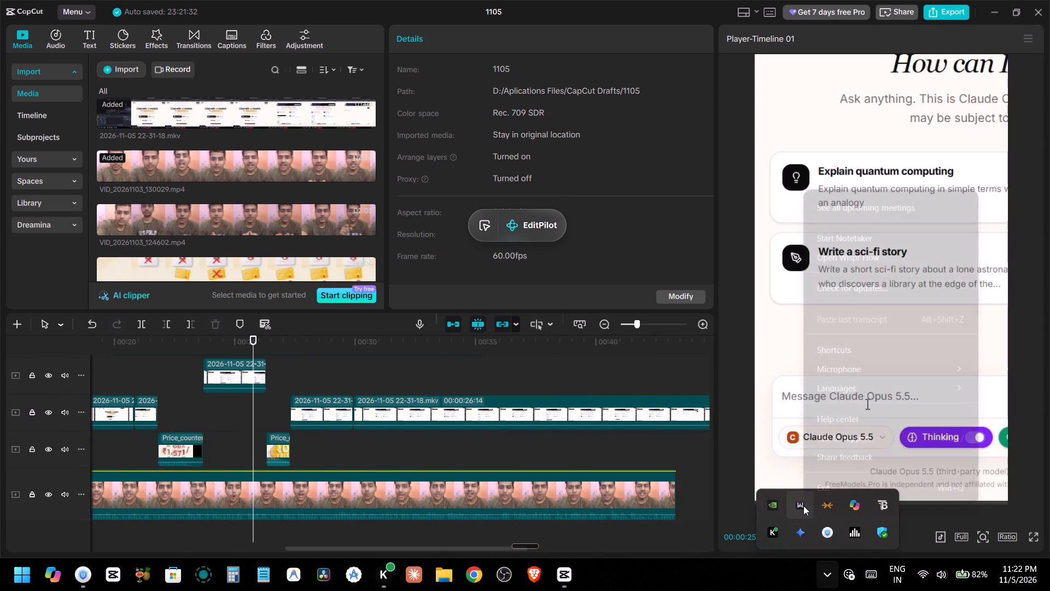
{"action": "left_click", "coordinate": [810, 495]}
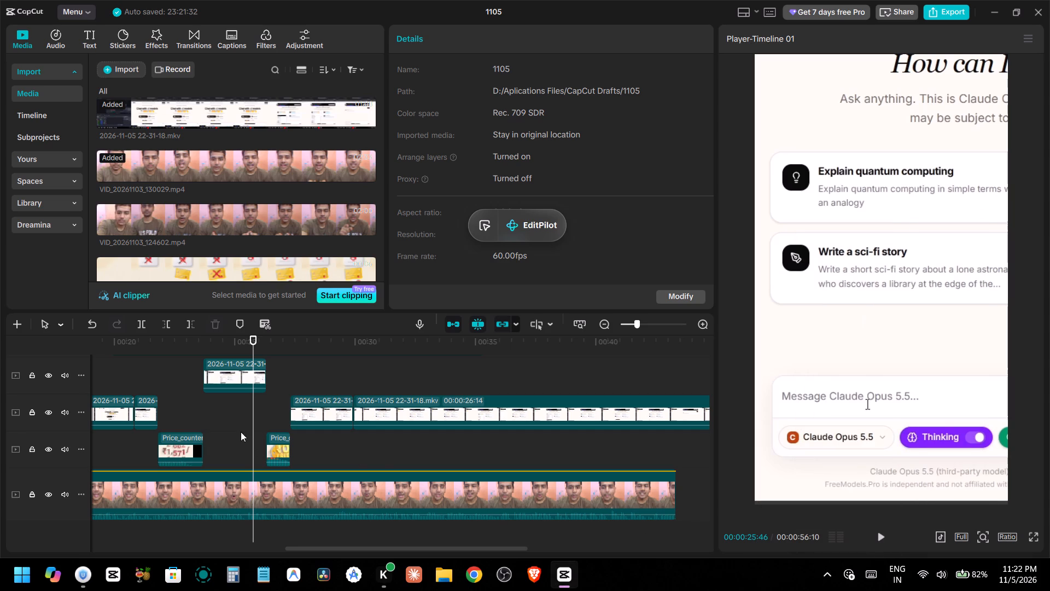
Trim the start of the short screen-recording clip after the ₹0 FREE animation to 00:00:29:10.
{"action": "left_click", "coordinate": [231, 419]}
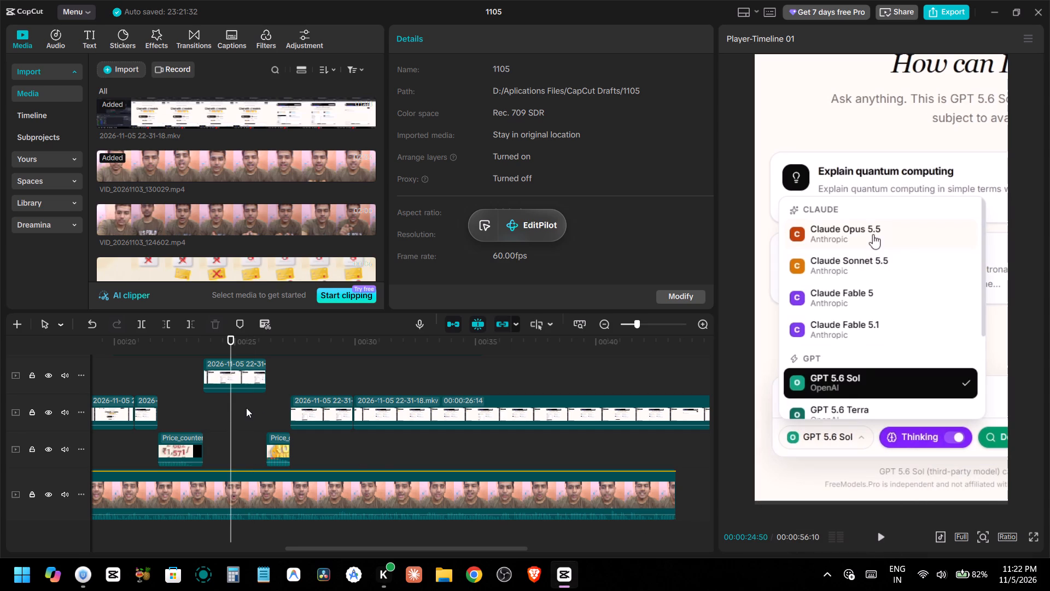
{"action": "scroll", "coordinate": [234, 413], "scroll_direction": "up", "scroll_amount": 2, "text": "alt"}
{"action": "scroll", "coordinate": [330, 425], "scroll_direction": "down", "scroll_amount": 1, "text": "alt"}
{"action": "key", "text": "space"}
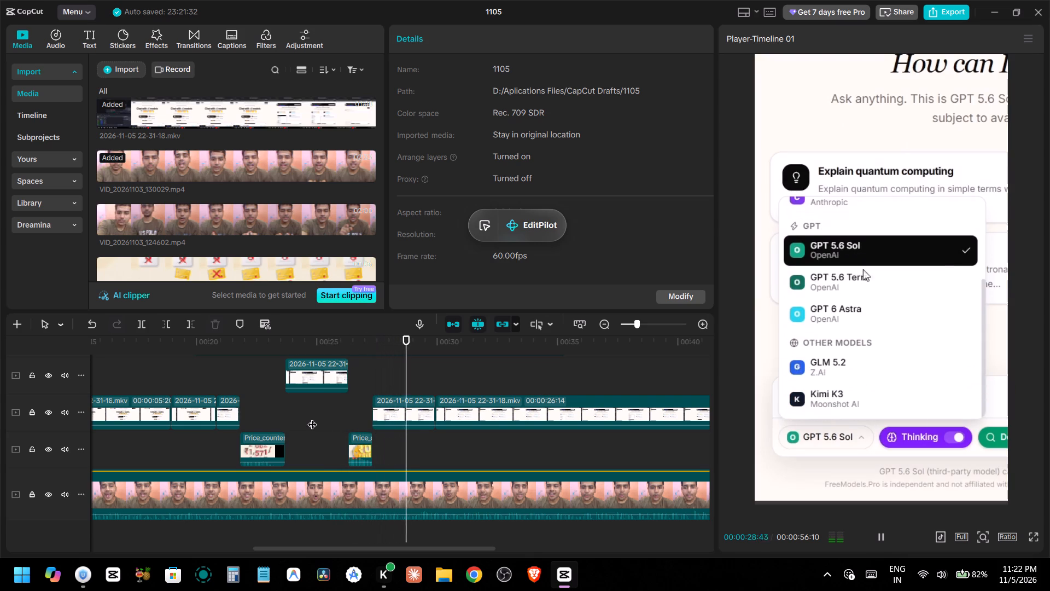
{"action": "key", "text": "space"}
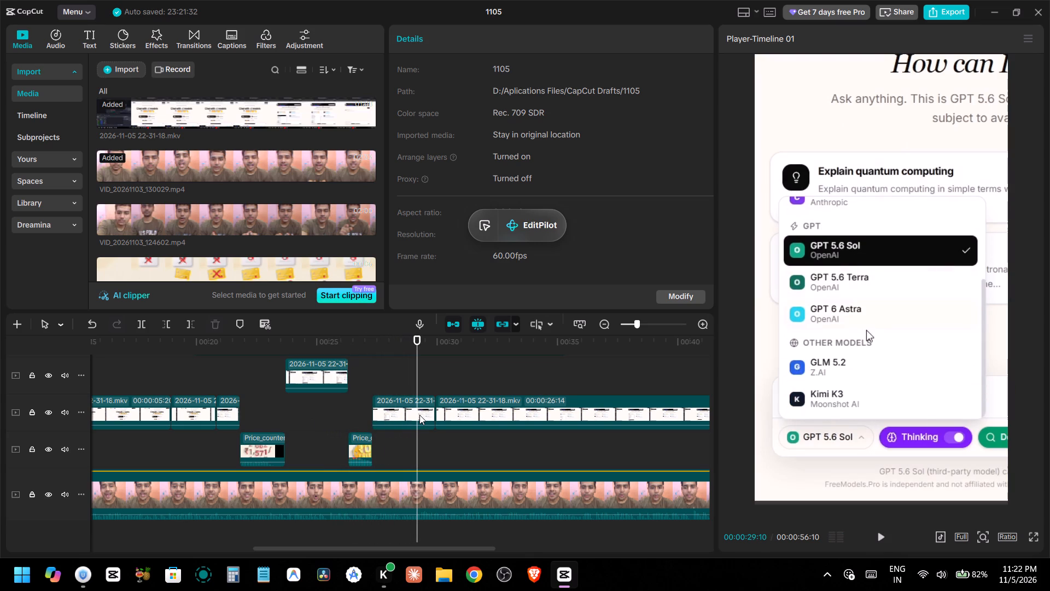
{"action": "left_click", "coordinate": [405, 417]}
{"action": "key", "text": "q"}
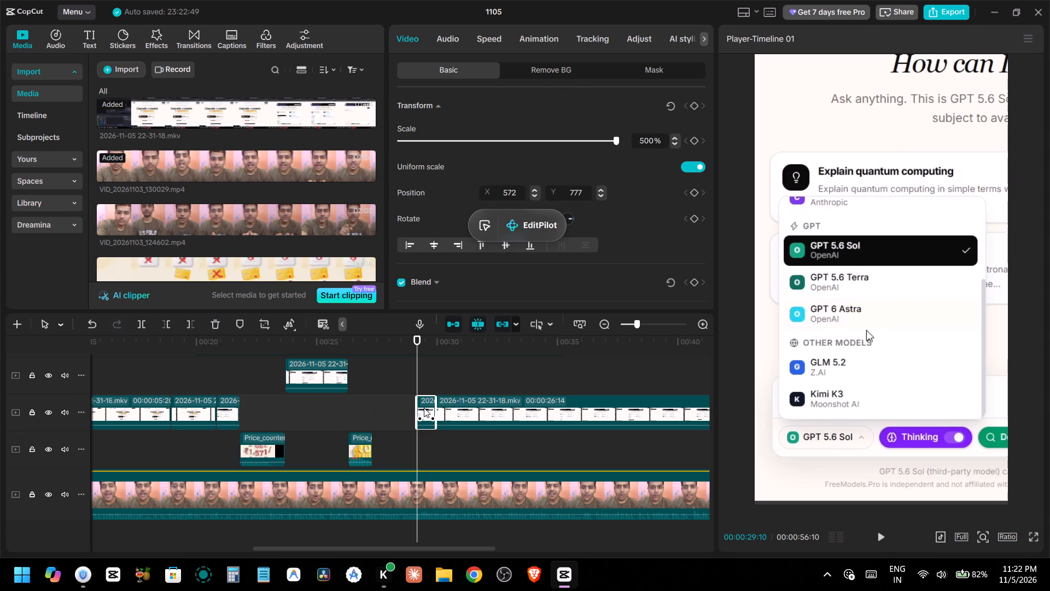
{"action": "key", "text": "ctrl+z"}
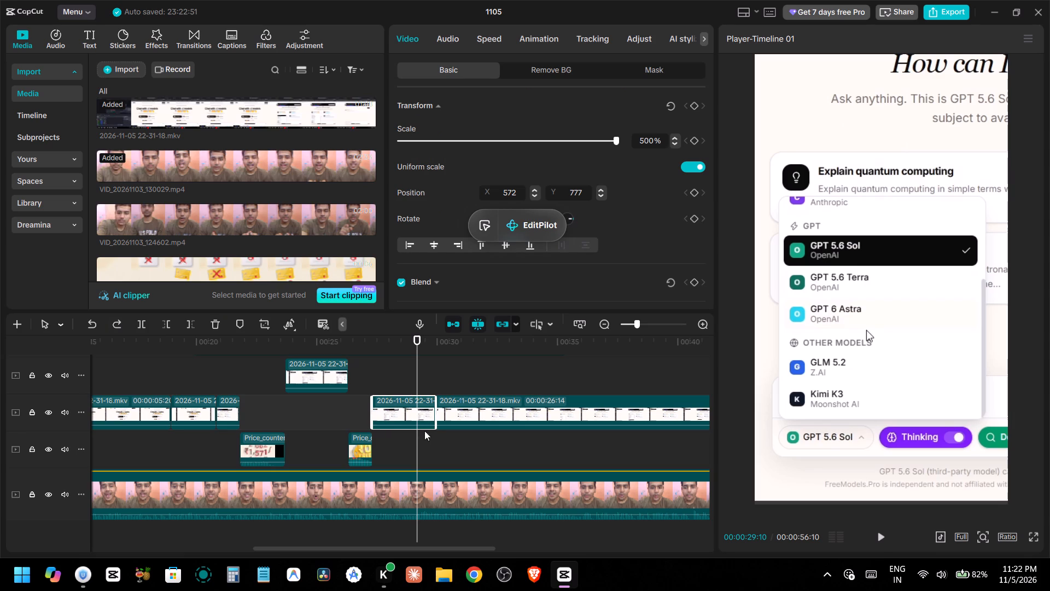
{"action": "key", "text": "q"}
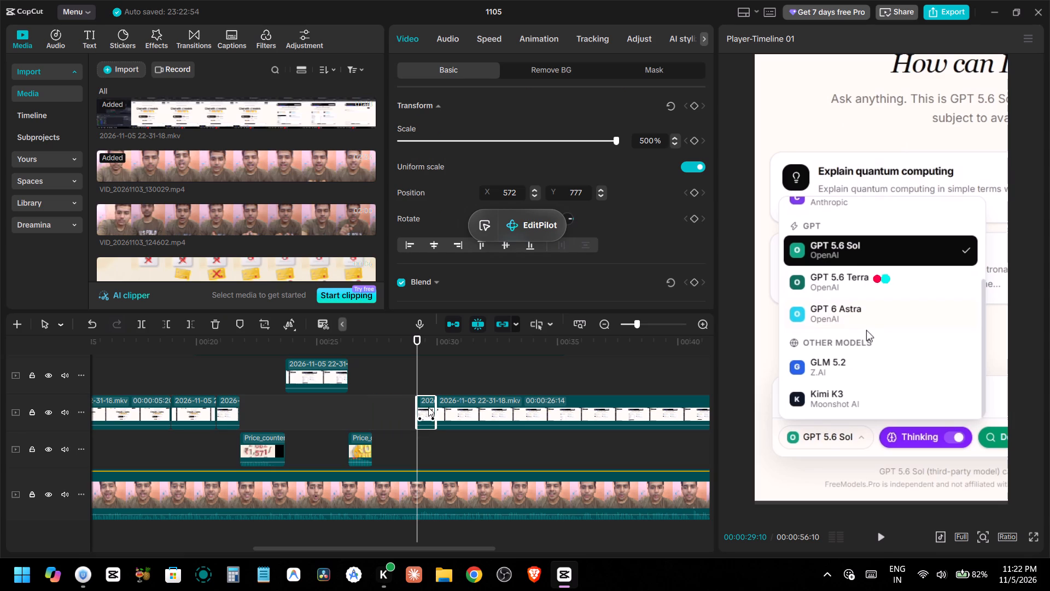
Move the trimmed screen-recording clip earlier so it starts where the ₹0 FREE price animation ends.
{"action": "left_click_drag", "start_coordinate": [428, 407], "coordinate": [382, 408]}
{"action": "left_click", "coordinate": [358, 383]}
{"action": "key", "text": "space"}
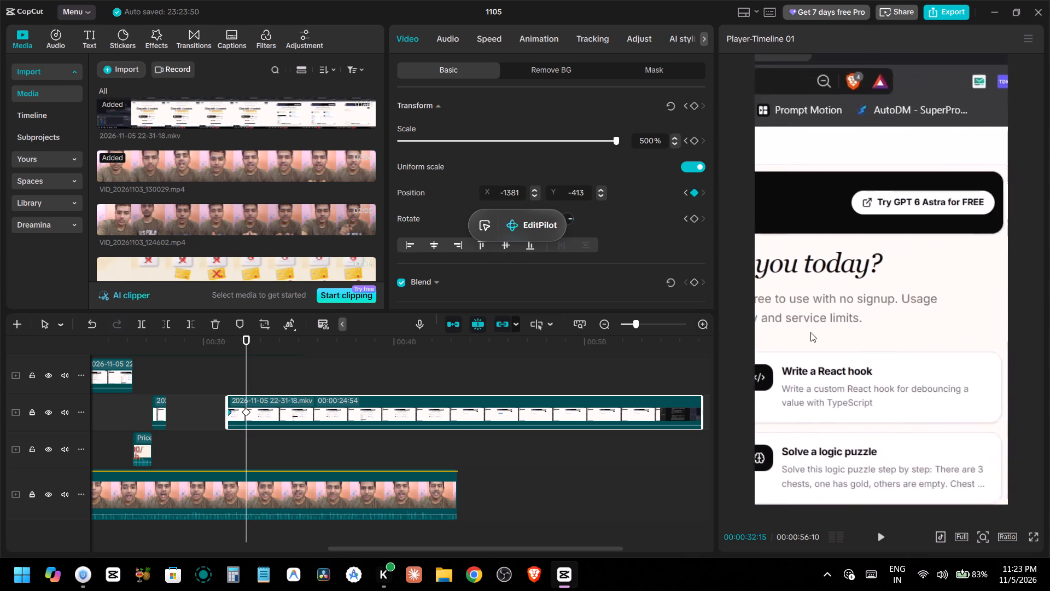
{"action": "left_click_drag", "start_coordinate": [810, 332], "coordinate": [781, 343]}
{"action": "left_click_drag", "start_coordinate": [927, 300], "coordinate": [759, 286]}
{"action": "left_click_drag", "start_coordinate": [902, 292], "coordinate": [894, 276]}
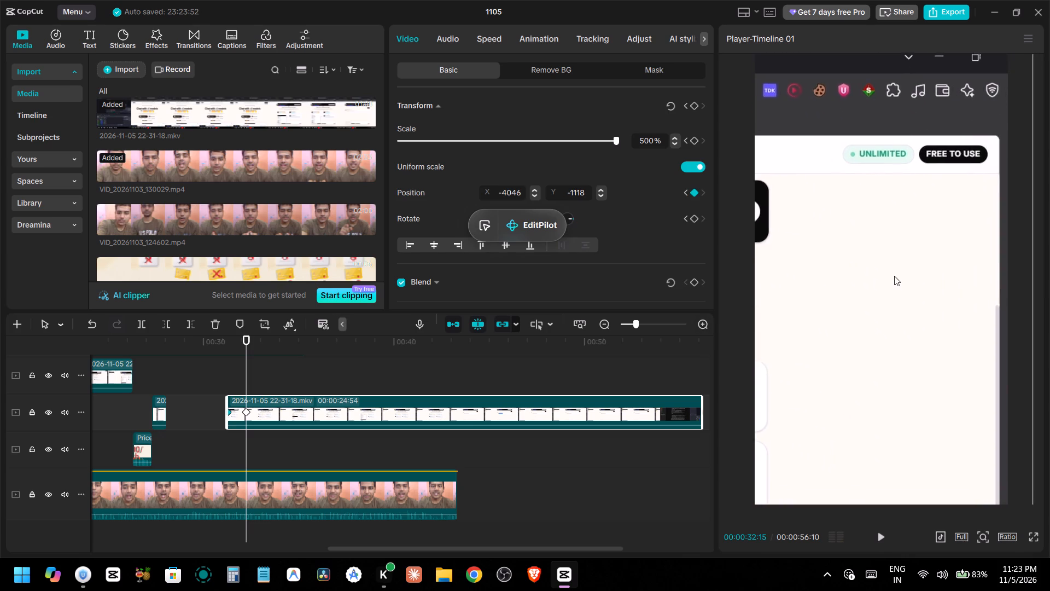
{"action": "left_click_drag", "start_coordinate": [894, 276], "coordinate": [897, 229]}
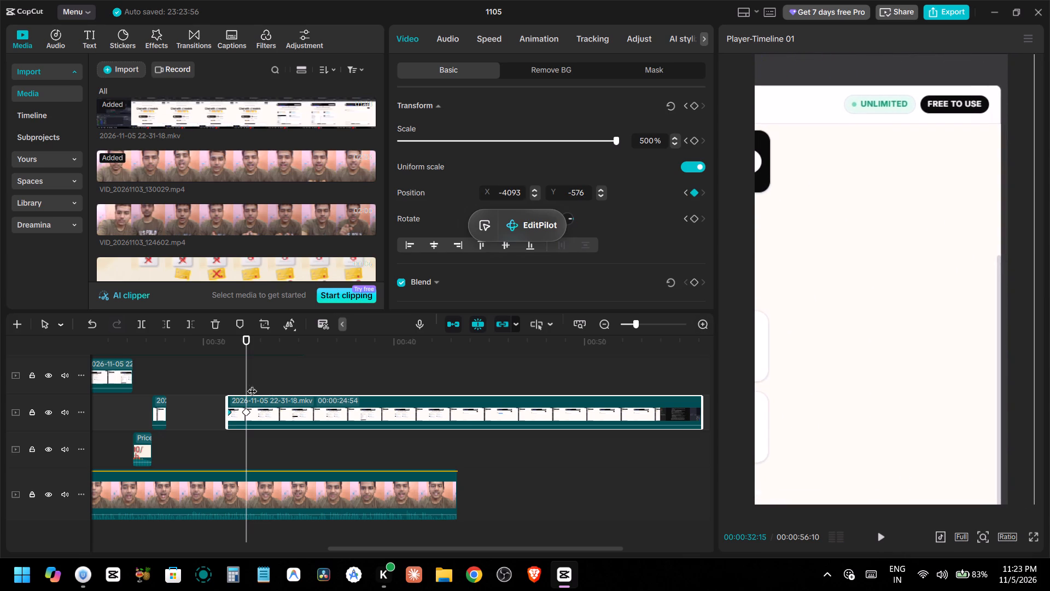
Play back the keyframed pan toward the UNLIMITED and FREE TO USE badges to check its motion and timing.
{"action": "left_click", "coordinate": [226, 376]}
{"action": "key", "text": "space"}
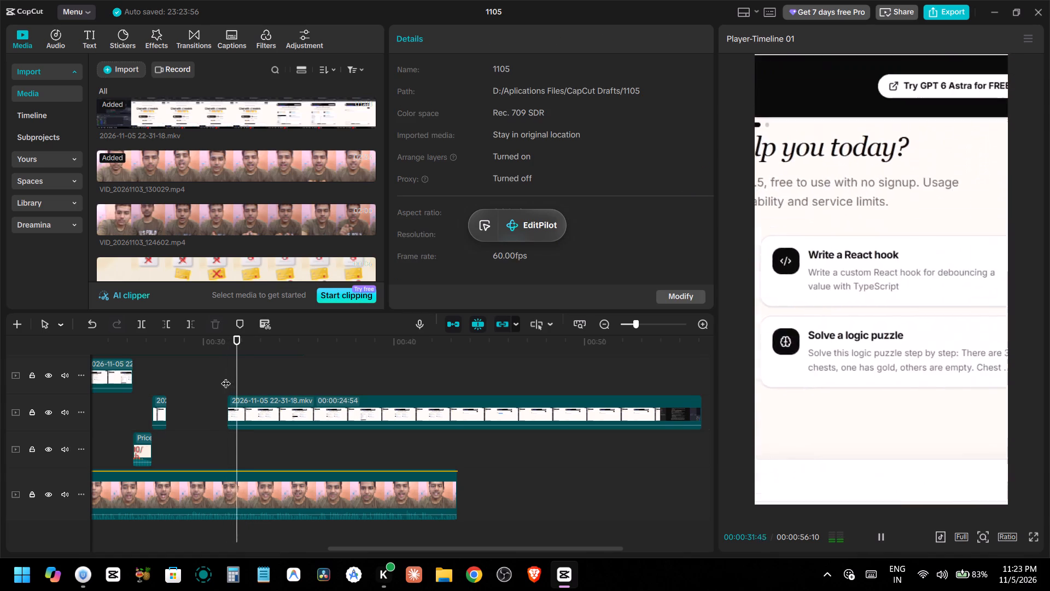
{"action": "key", "text": "space"}
{"action": "key", "text": "space"}
{"action": "key", "text": "space"}
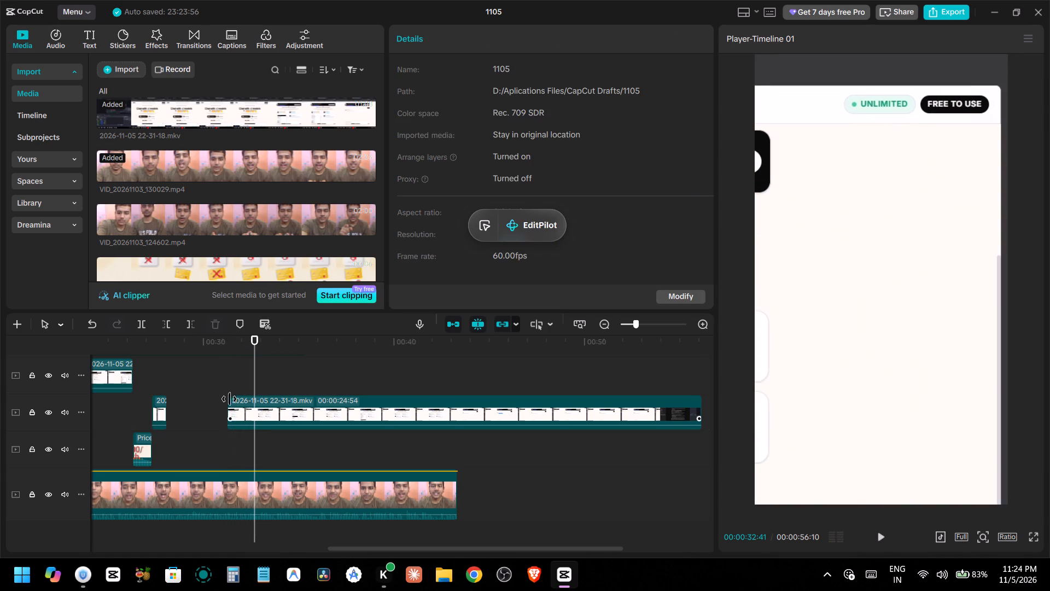
{"action": "key", "text": "space"}
{"action": "key", "text": "space"}
At the 00:00:32:15 keyframe, keyframe the recording's scale at 500% and shift its position to about X -4058, Y -529.
{"action": "left_click", "coordinate": [259, 407]}
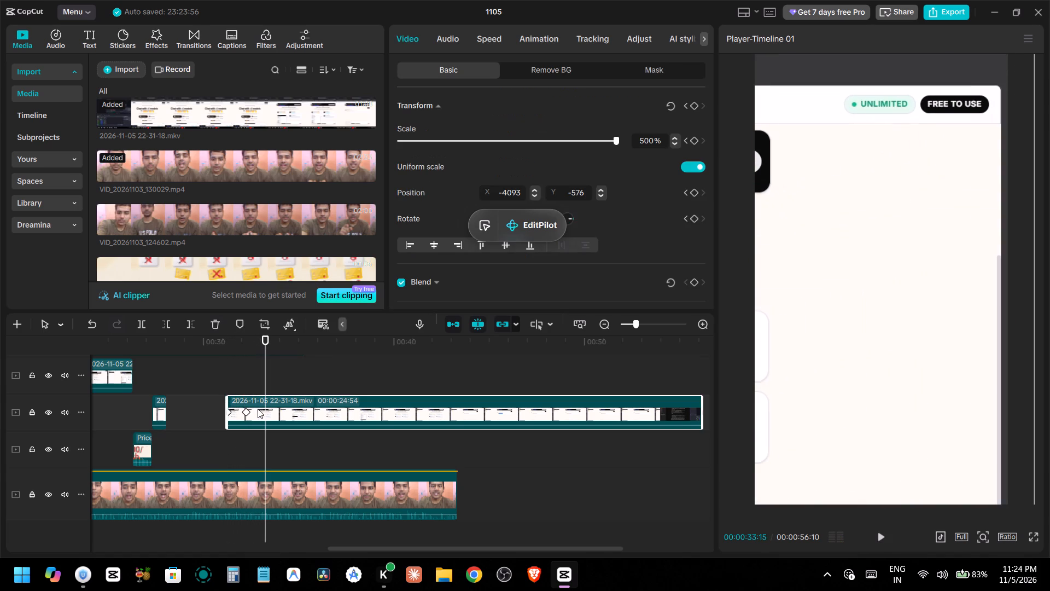
{"action": "left_click", "coordinate": [244, 413]}
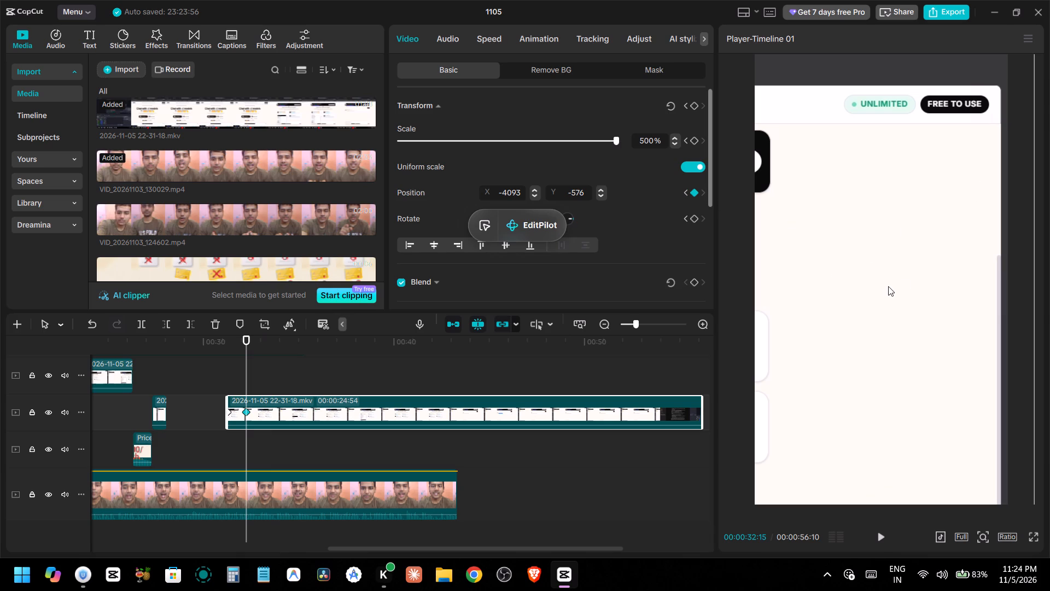
{"action": "scroll", "coordinate": [888, 285], "scroll_direction": "down", "scroll_amount": 4, "text": "ctrl"}
{"action": "left_click_drag", "start_coordinate": [960, 140], "coordinate": [982, 113]}
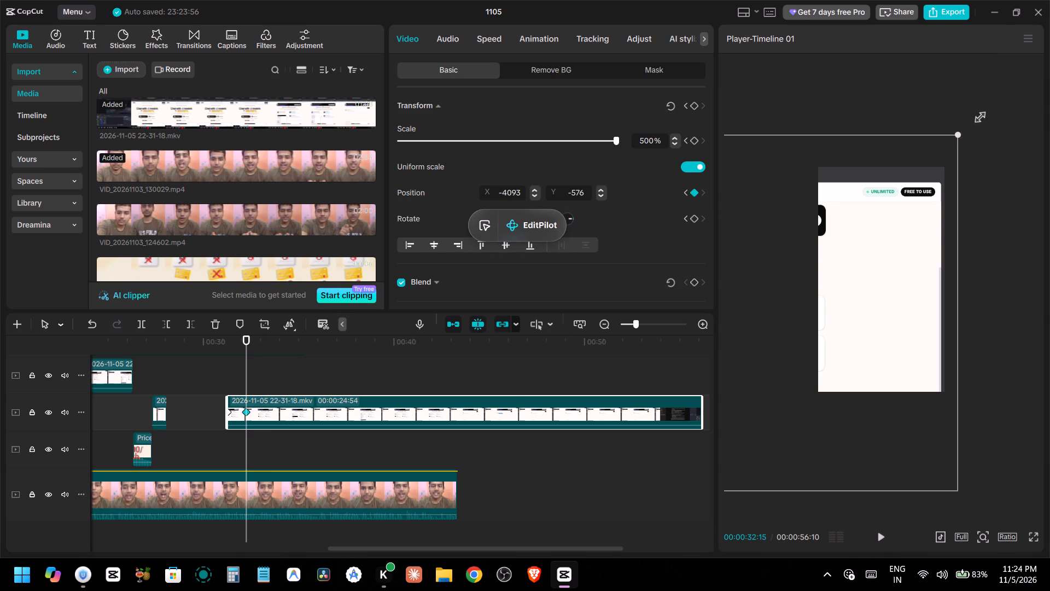
{"action": "left_click_drag", "start_coordinate": [982, 113], "coordinate": [987, 108]}
{"action": "left_click_drag", "start_coordinate": [957, 135], "coordinate": [1002, 117]}
{"action": "left_click", "coordinate": [906, 268]}
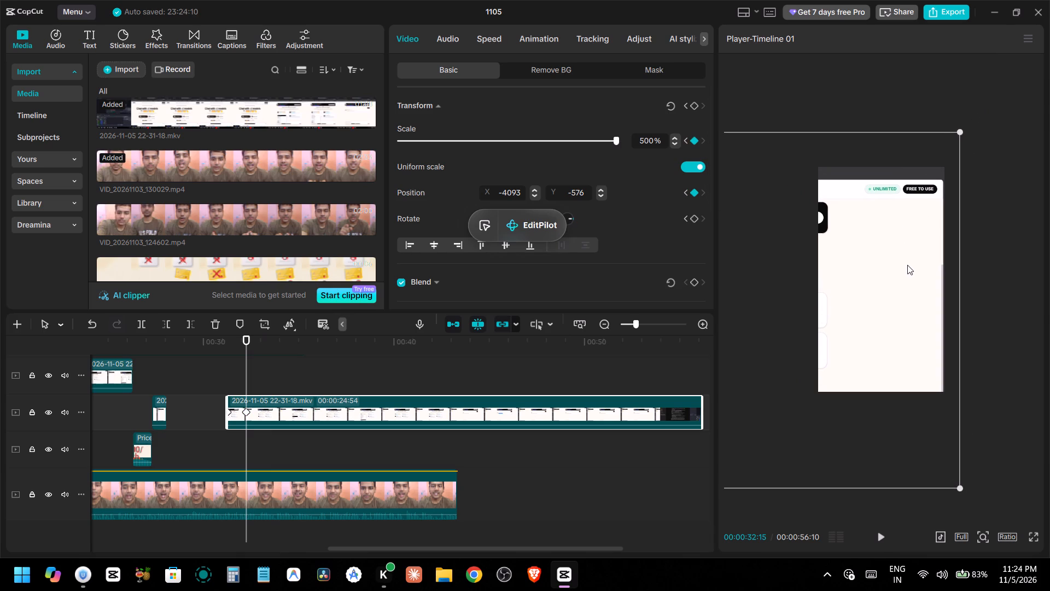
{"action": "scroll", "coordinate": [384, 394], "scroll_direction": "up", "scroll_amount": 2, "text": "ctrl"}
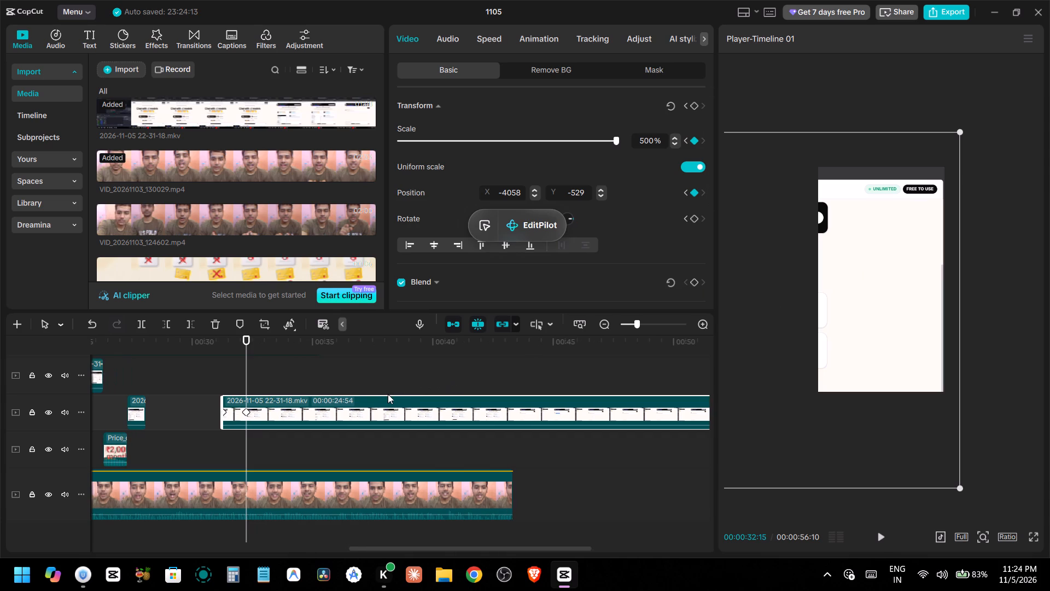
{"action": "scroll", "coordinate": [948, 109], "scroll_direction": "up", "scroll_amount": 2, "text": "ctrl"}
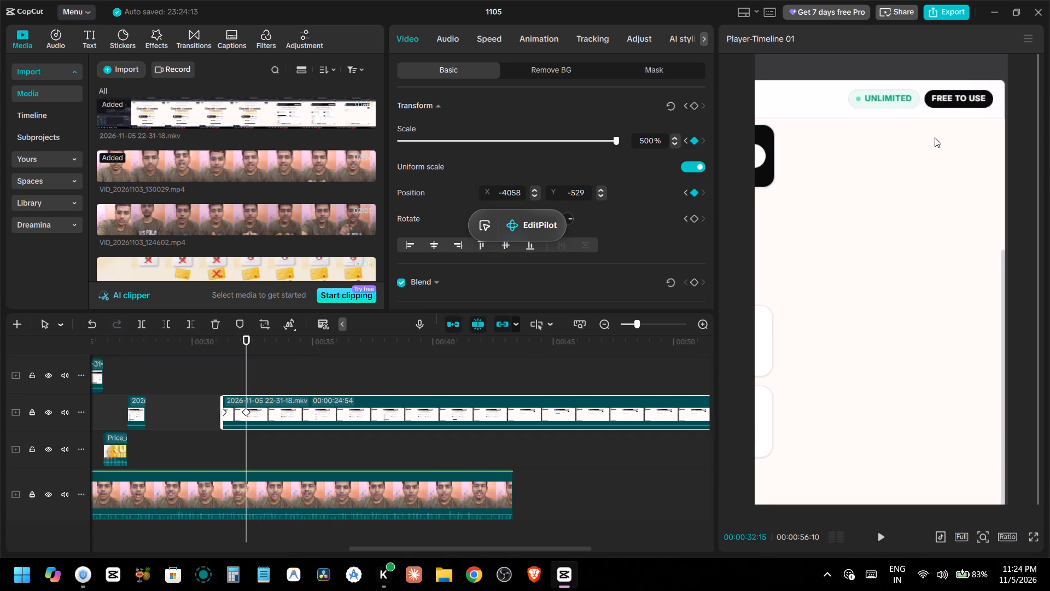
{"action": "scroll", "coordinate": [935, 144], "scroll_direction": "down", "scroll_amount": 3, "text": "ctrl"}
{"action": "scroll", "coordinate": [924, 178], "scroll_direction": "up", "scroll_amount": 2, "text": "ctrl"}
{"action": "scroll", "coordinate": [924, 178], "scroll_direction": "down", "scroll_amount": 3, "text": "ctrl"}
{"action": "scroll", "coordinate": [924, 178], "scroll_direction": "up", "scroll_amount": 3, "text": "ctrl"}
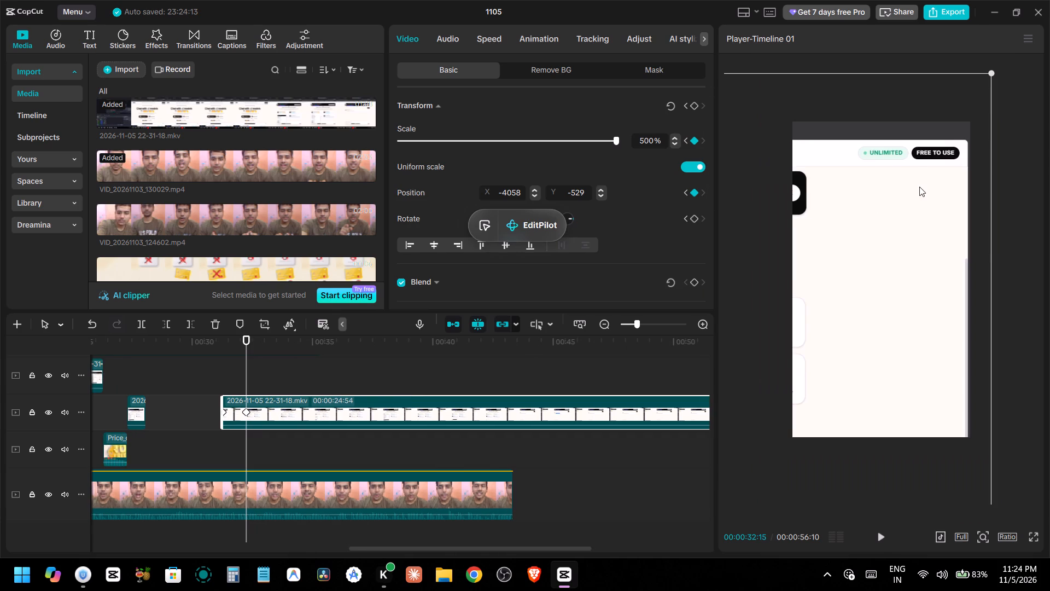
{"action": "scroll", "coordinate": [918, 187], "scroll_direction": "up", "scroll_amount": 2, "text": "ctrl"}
Move the floating EditPilot widget off the Rotate setting and up beside the Transform heading.
{"action": "left_click_drag", "start_coordinate": [540, 224], "coordinate": [544, 126]}
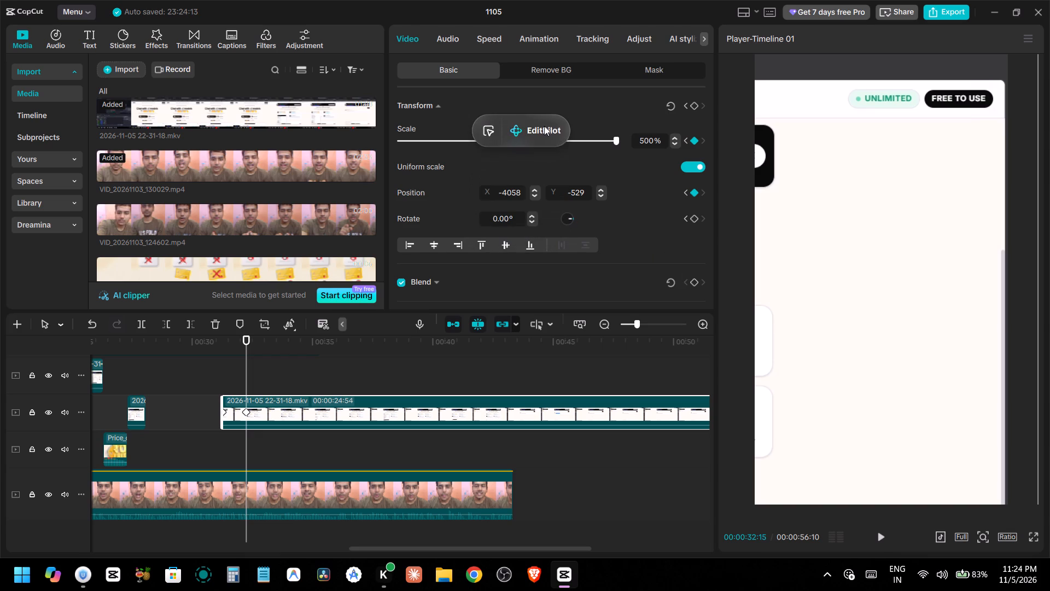
{"action": "left_click_drag", "start_coordinate": [544, 126], "coordinate": [523, 105]}
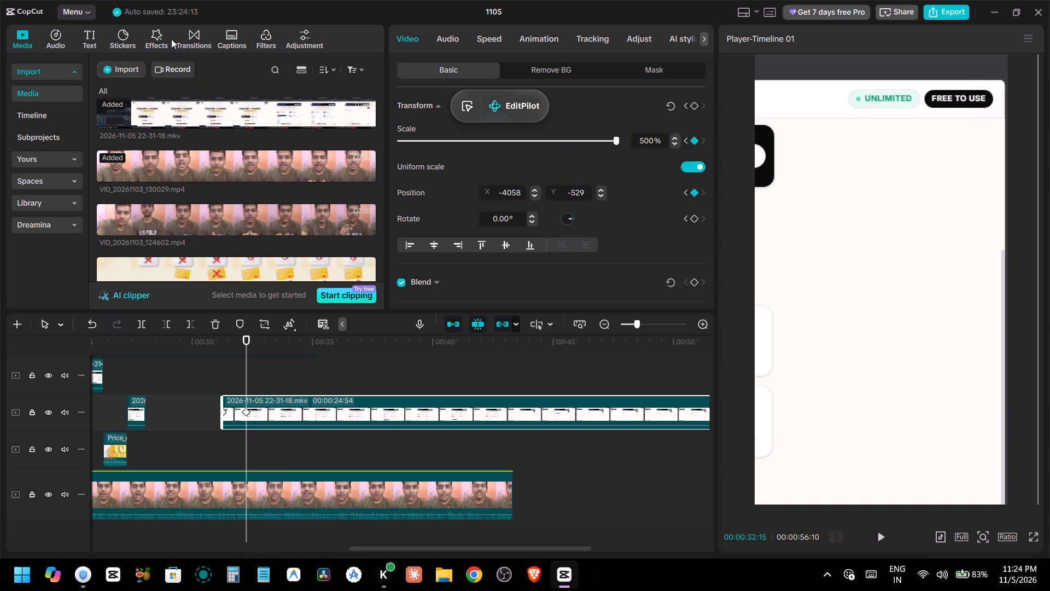
Search the sticker library for box and add the red hand-drawn rectangle sticker to a new top track at 00:00:32:15.
{"action": "left_click", "coordinate": [130, 36]}
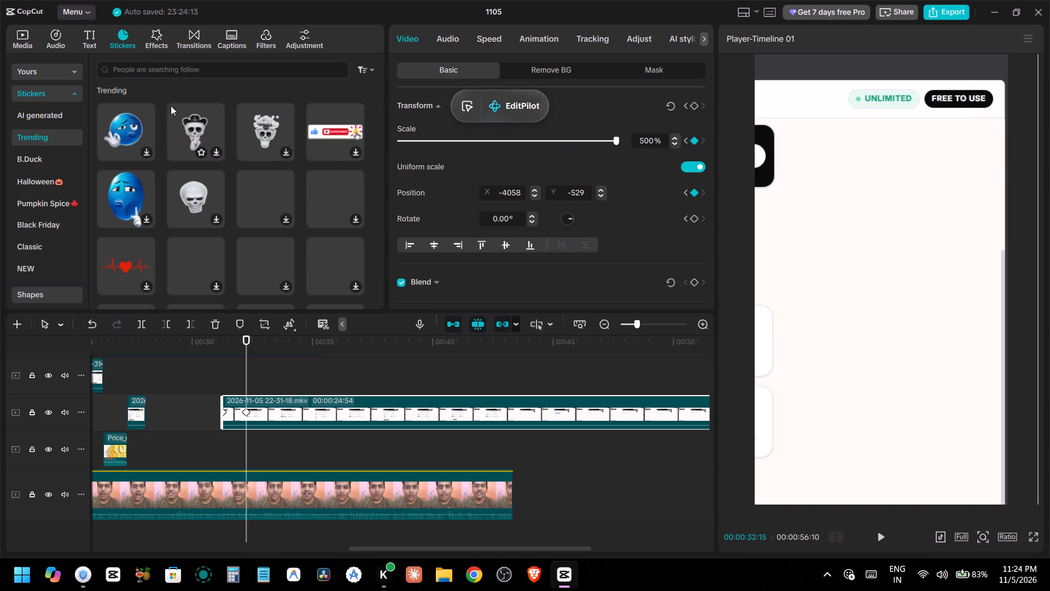
{"action": "left_click", "coordinate": [190, 68]}
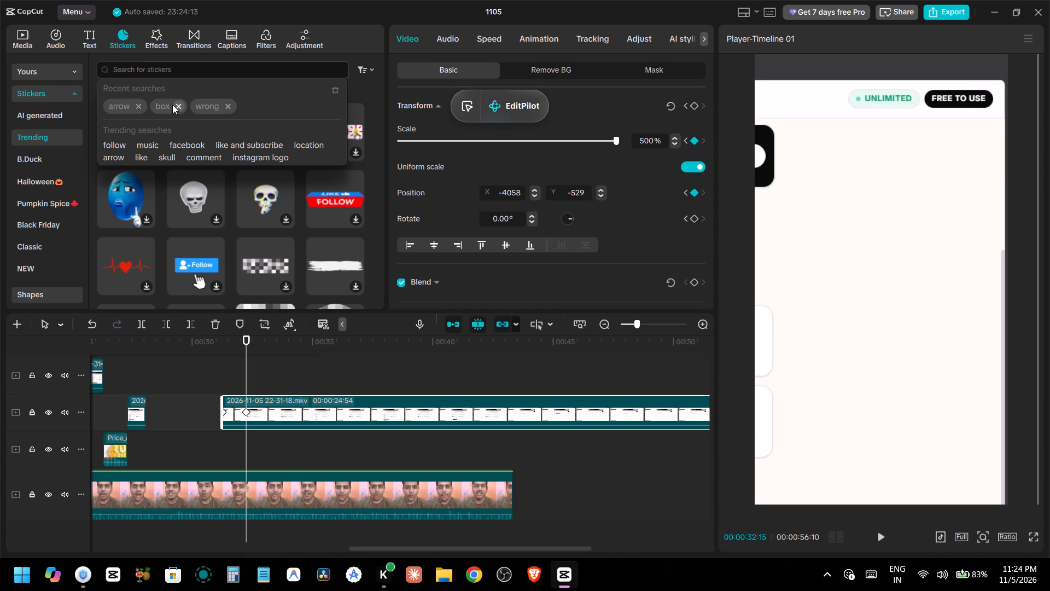
{"action": "left_click", "coordinate": [157, 108]}
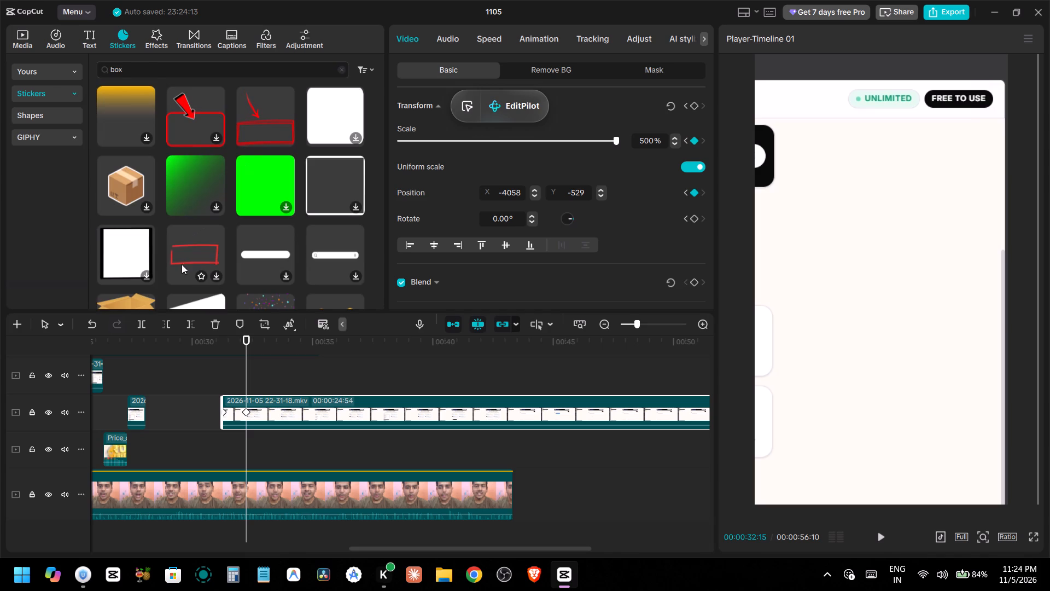
{"action": "left_click", "coordinate": [189, 254]}
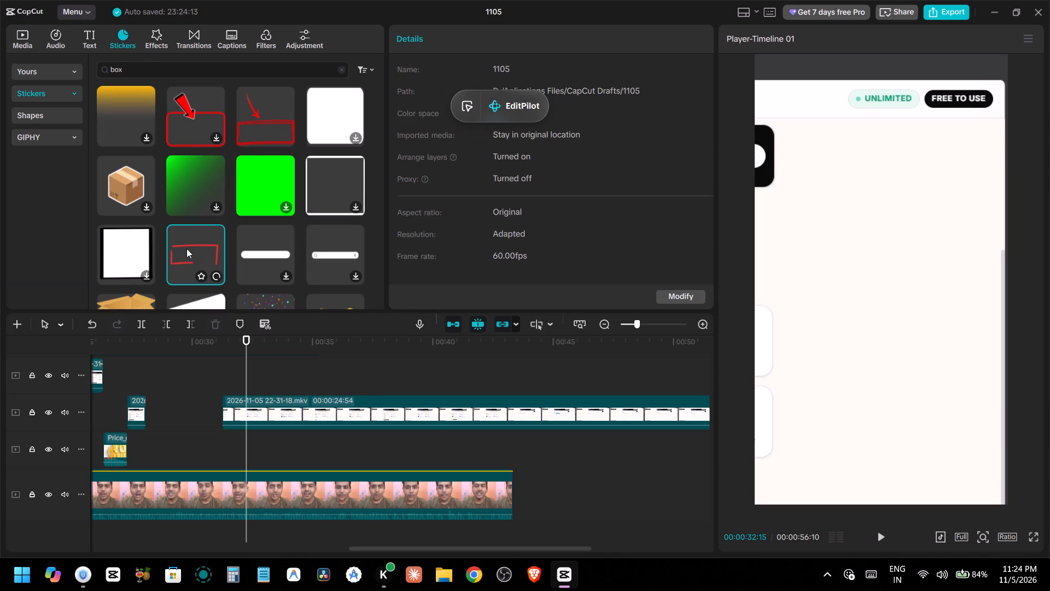
{"action": "left_click_drag", "start_coordinate": [190, 250], "coordinate": [246, 370]}
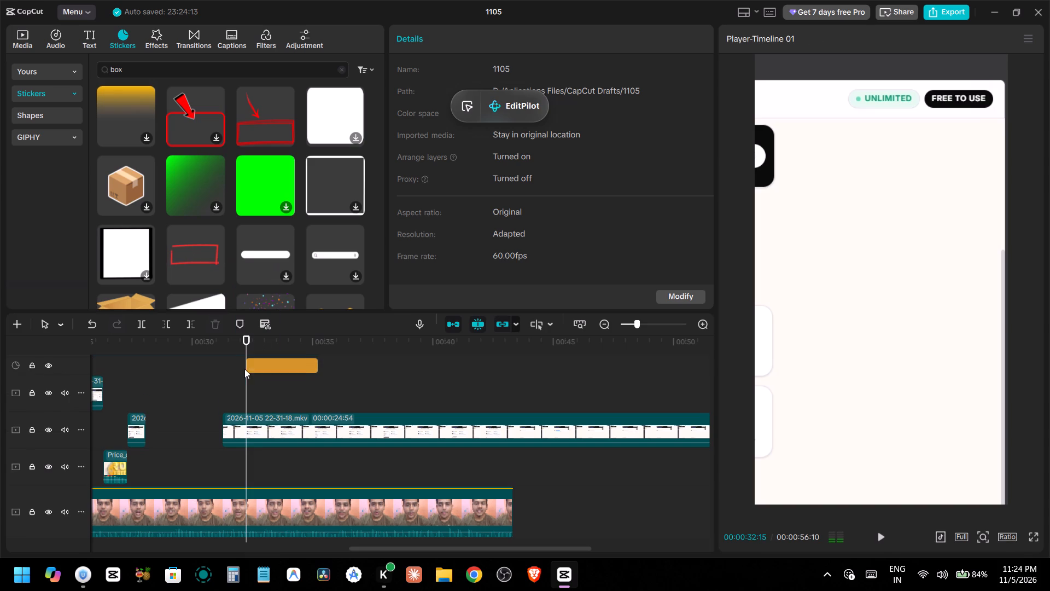
{"action": "left_click_drag", "start_coordinate": [266, 372], "coordinate": [266, 408]}
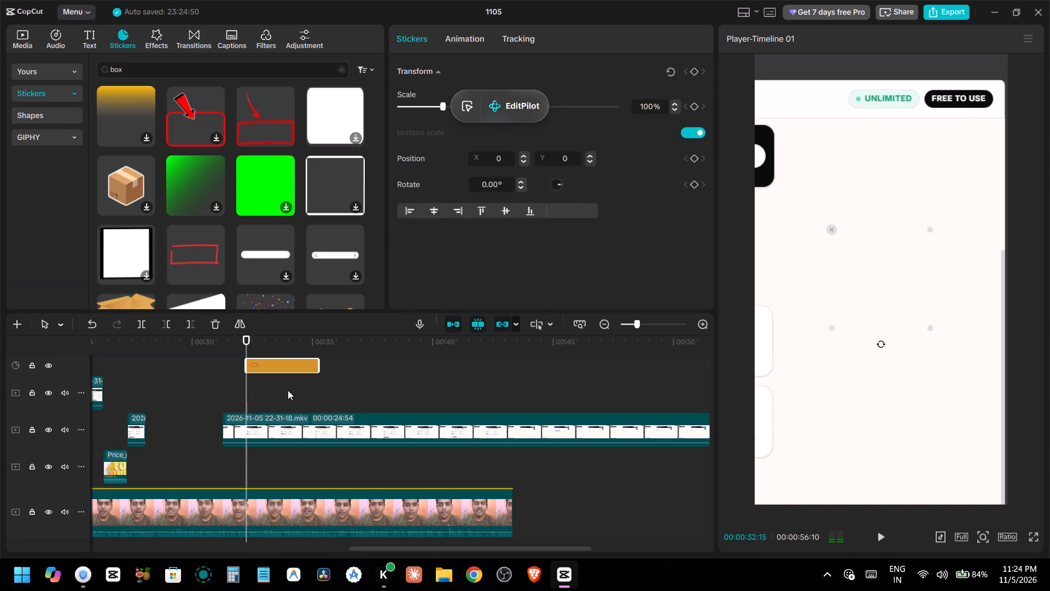
Position the red box sticker around the UNLIMITED badge at X 52, Y 1567.
{"action": "left_click_drag", "start_coordinate": [880, 299], "coordinate": [886, 125]}
{"action": "key", "text": "space"}
{"action": "key", "text": "space"}
{"action": "left_click_drag", "start_coordinate": [889, 134], "coordinate": [889, 132]}
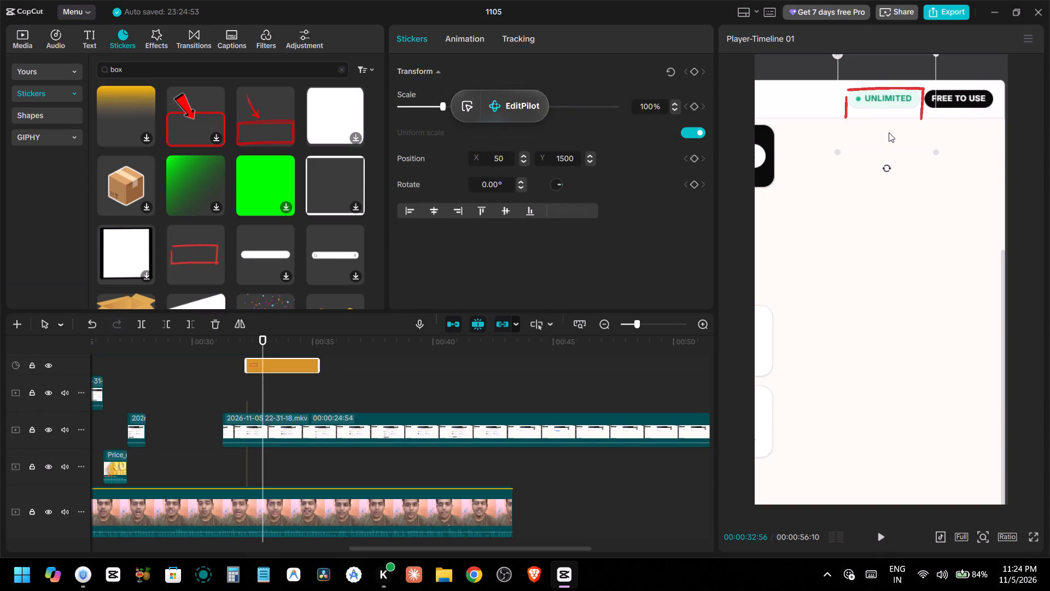
{"action": "left_click_drag", "start_coordinate": [889, 132], "coordinate": [888, 126]}
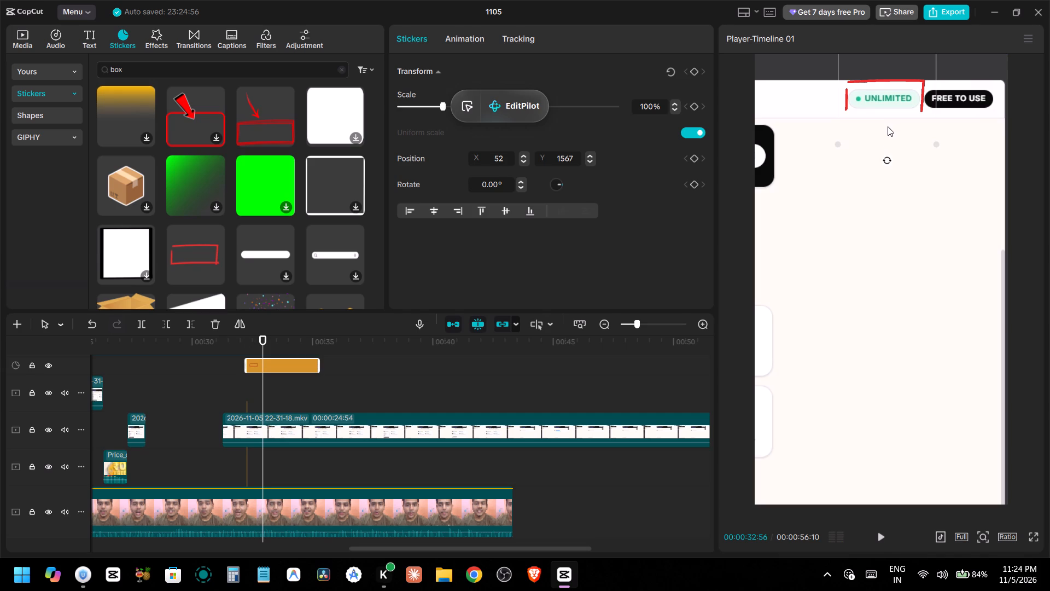
Play through the badge section and extend the end of the box sticker to 00:00:36:04.
{"action": "key", "text": "space"}
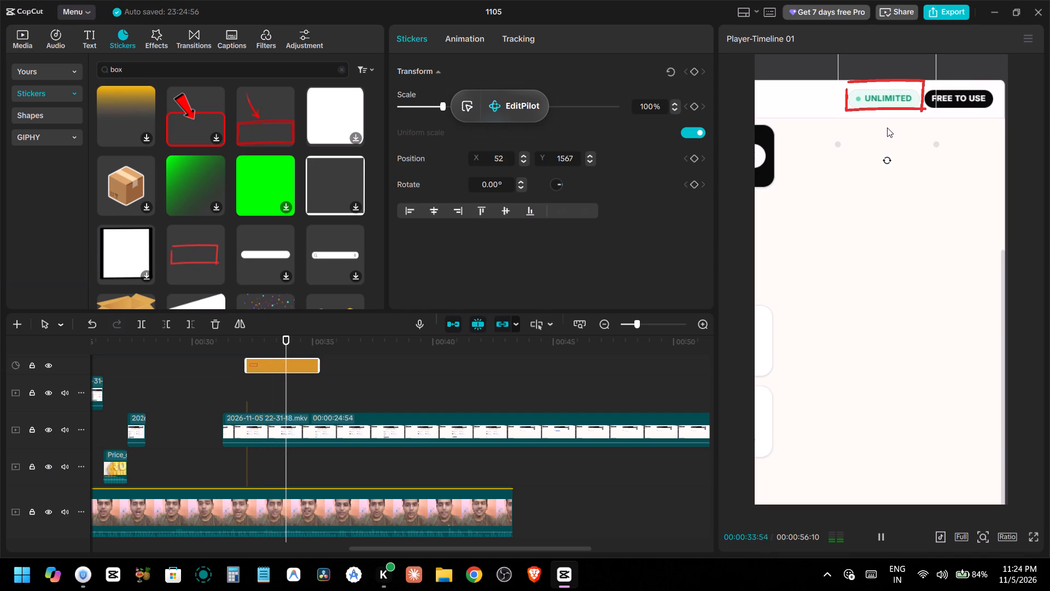
{"action": "key", "text": "space"}
{"action": "key", "text": "space"}
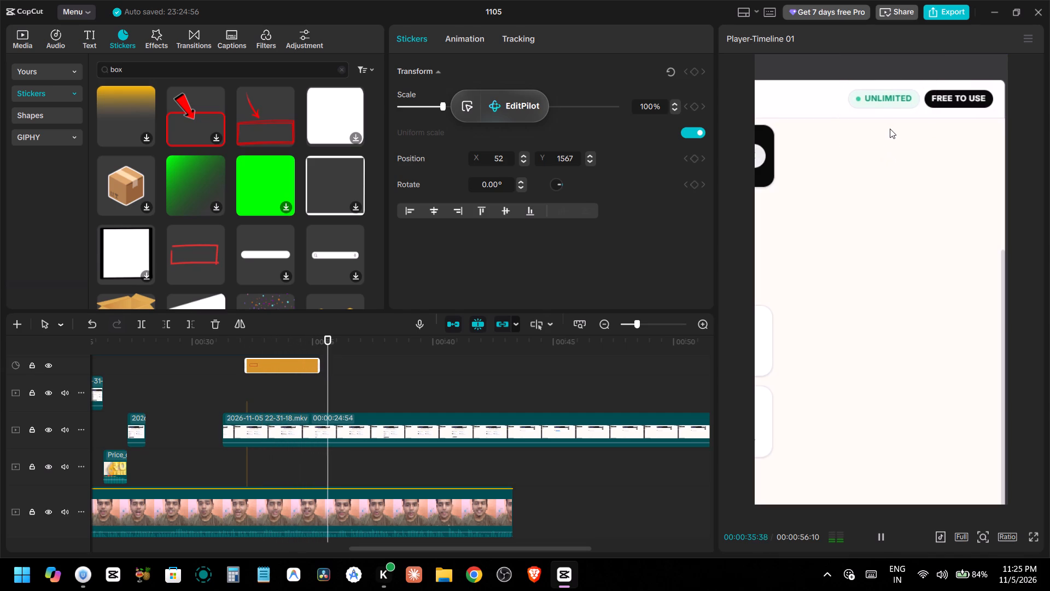
{"action": "key", "text": "space"}
{"action": "left_click_drag", "start_coordinate": [318, 364], "coordinate": [322, 364]}
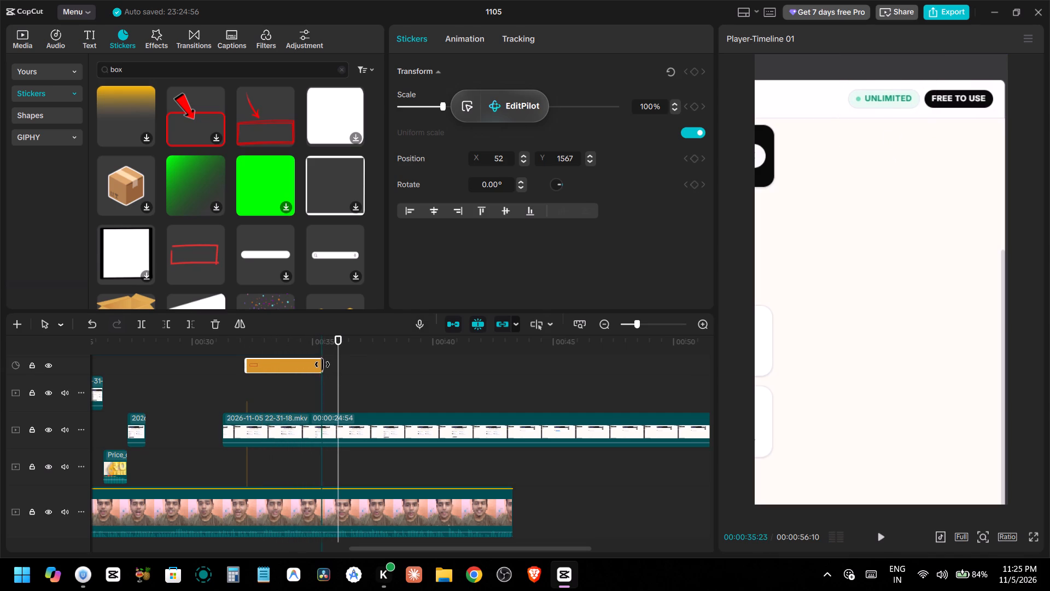
{"action": "left_click_drag", "start_coordinate": [322, 364], "coordinate": [335, 364]}
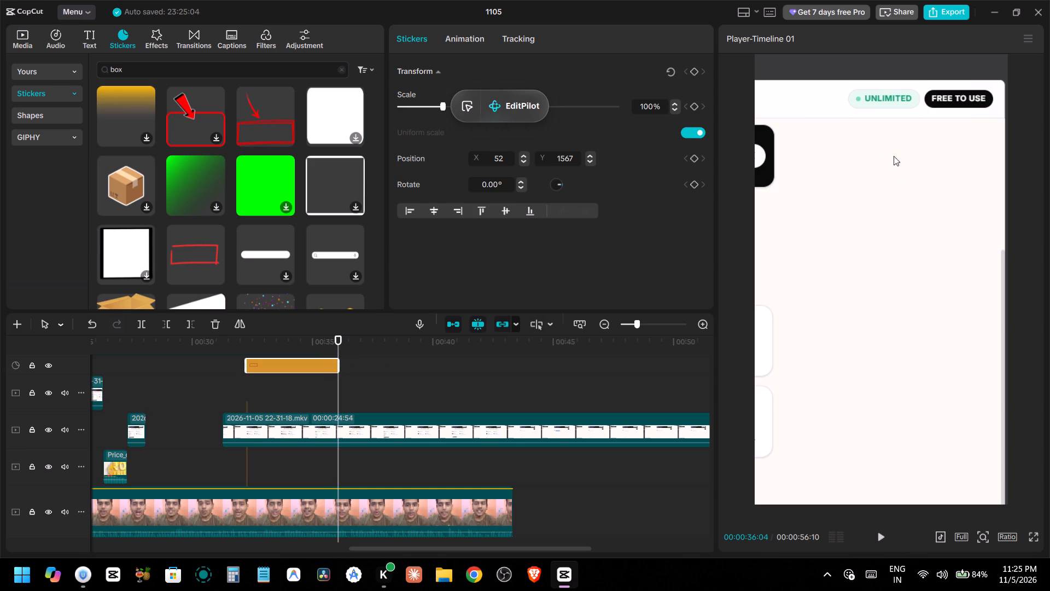
Play back from about 00:00:32:15 to check the box sticker's drawing animation around the UNLIMITED badge.
{"action": "scroll", "coordinate": [267, 404], "scroll_direction": "up", "scroll_amount": 2}
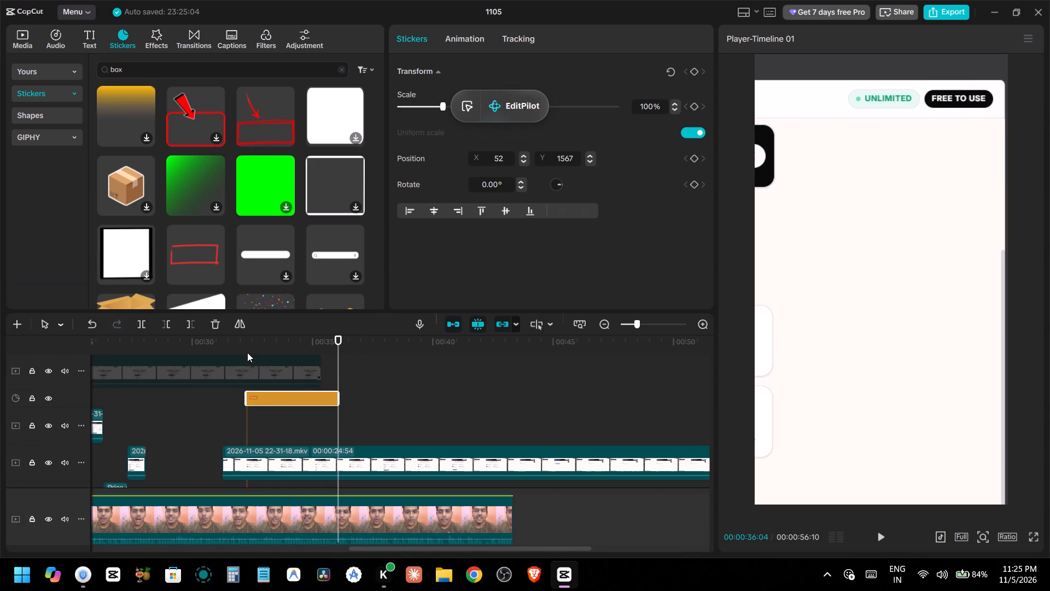
{"action": "left_click", "coordinate": [245, 348]}
{"action": "key", "text": "space"}
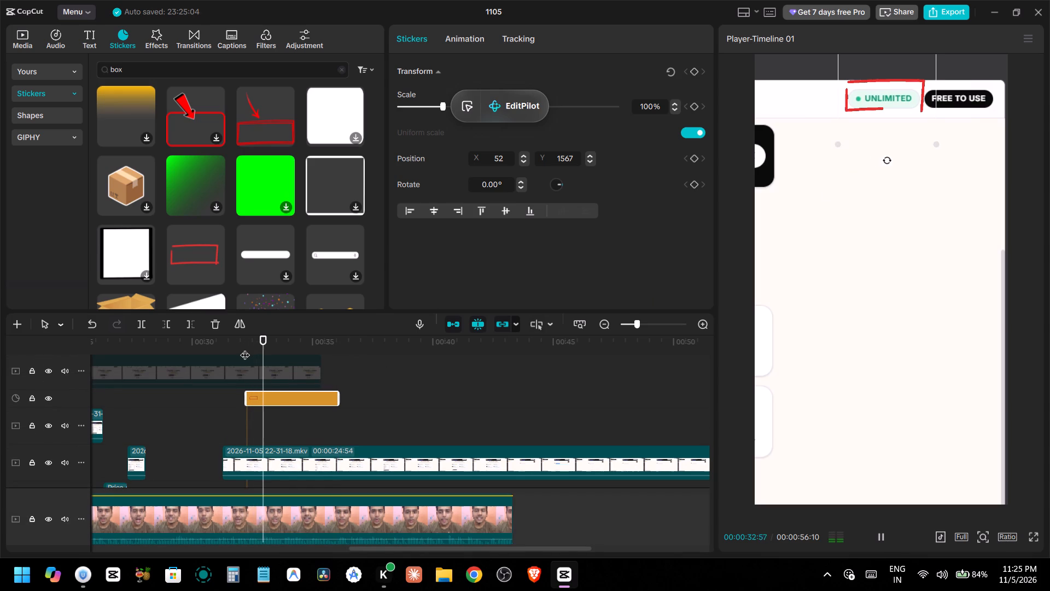
{"action": "key", "text": "space"}
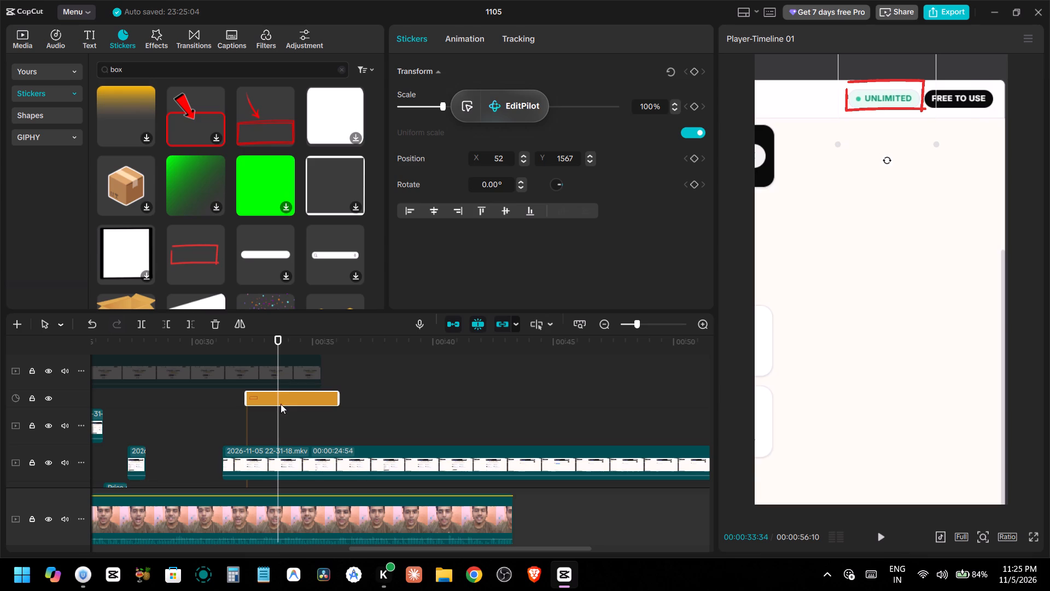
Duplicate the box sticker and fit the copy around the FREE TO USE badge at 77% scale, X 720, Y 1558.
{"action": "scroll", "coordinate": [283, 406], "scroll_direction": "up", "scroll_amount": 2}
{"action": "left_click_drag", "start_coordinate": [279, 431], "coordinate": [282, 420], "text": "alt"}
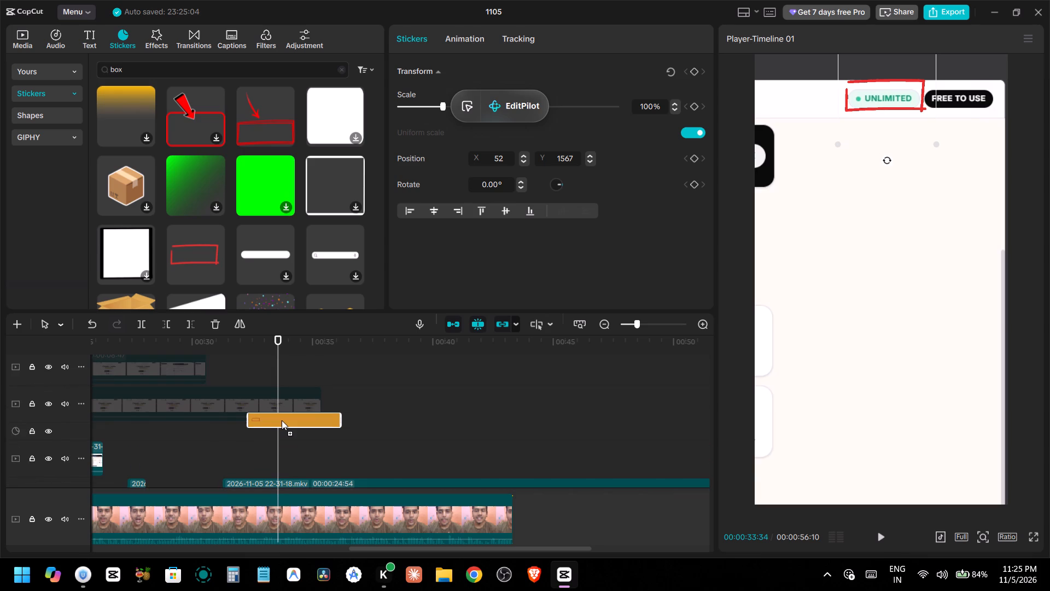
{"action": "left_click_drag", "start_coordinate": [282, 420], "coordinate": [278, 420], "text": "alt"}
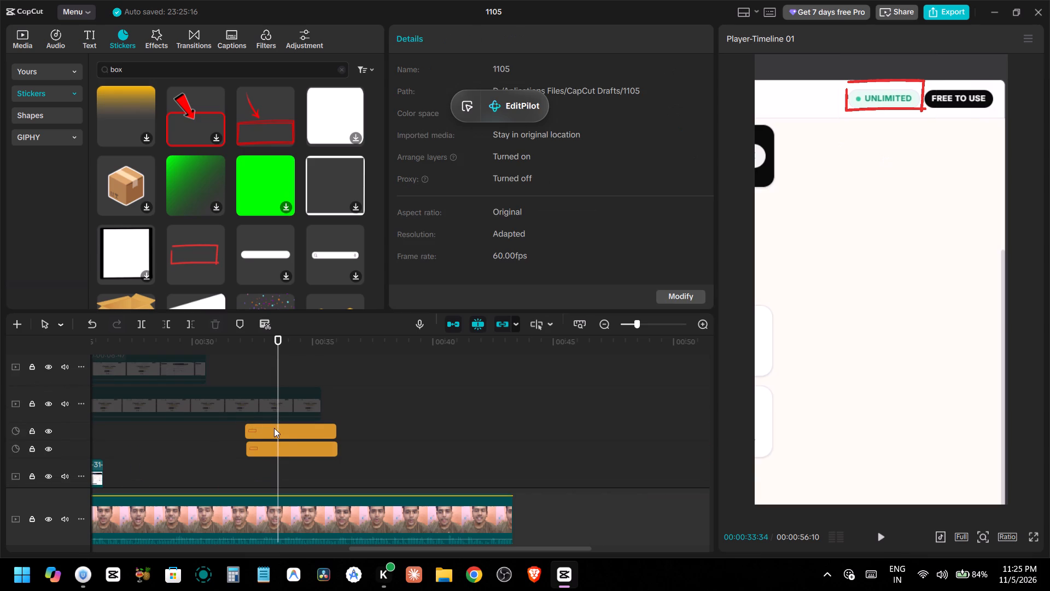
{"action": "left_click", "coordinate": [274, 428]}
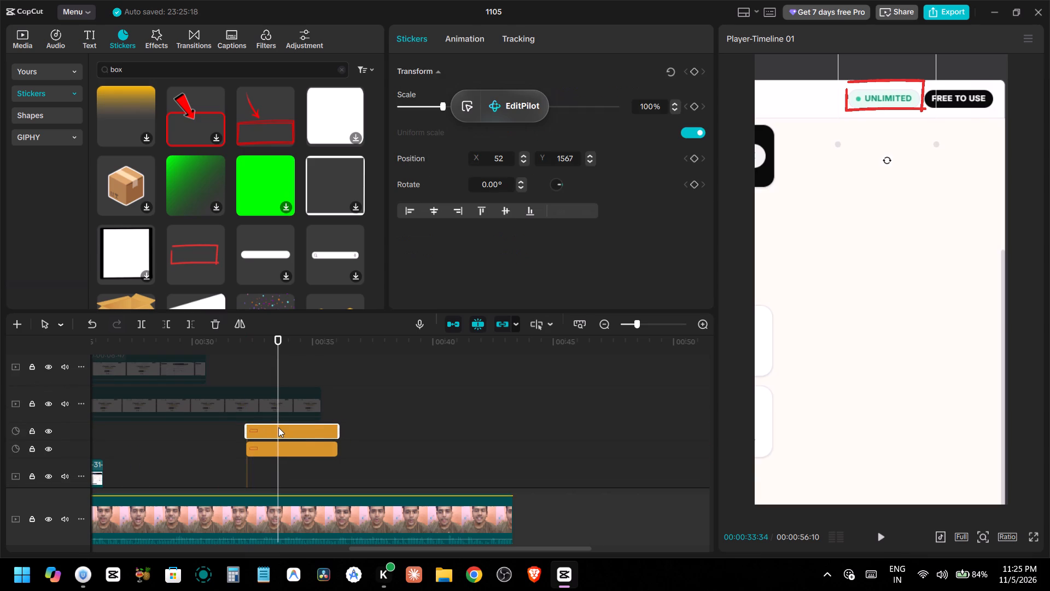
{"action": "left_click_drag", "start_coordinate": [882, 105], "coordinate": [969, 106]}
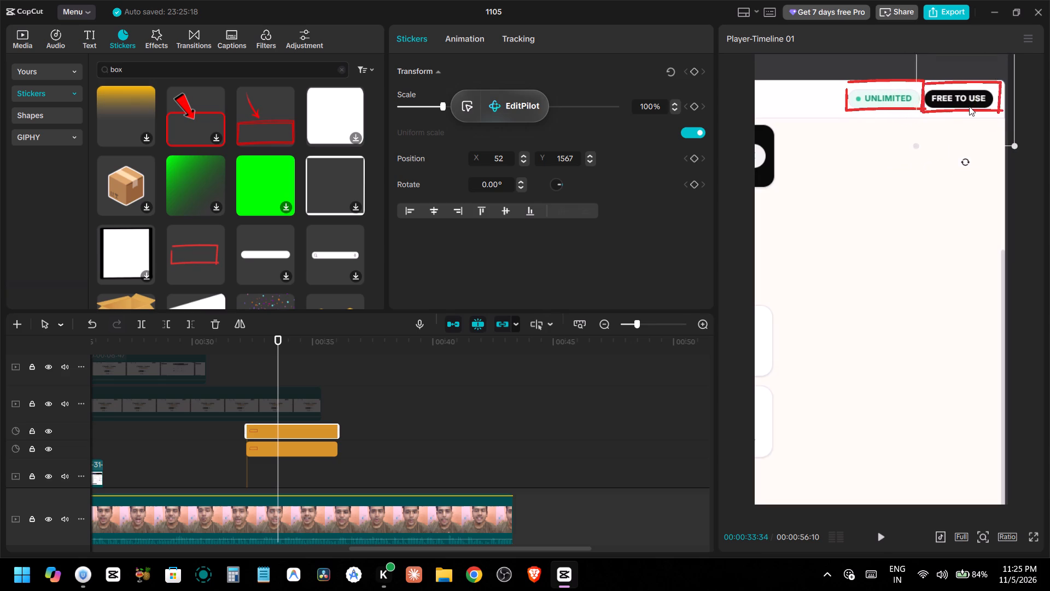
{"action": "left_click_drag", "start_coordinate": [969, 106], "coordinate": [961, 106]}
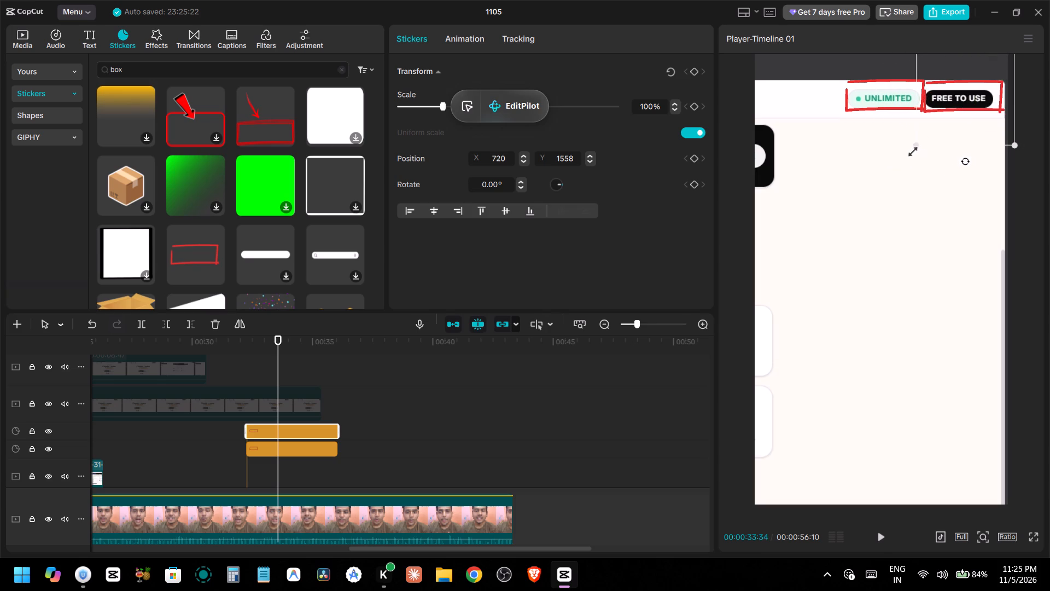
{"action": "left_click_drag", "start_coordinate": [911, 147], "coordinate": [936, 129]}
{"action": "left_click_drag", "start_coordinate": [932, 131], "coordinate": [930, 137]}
Shift the box sticker around the UNLIMITED badge to X 0, Y 1541.
{"action": "double_click", "coordinate": [882, 100]}
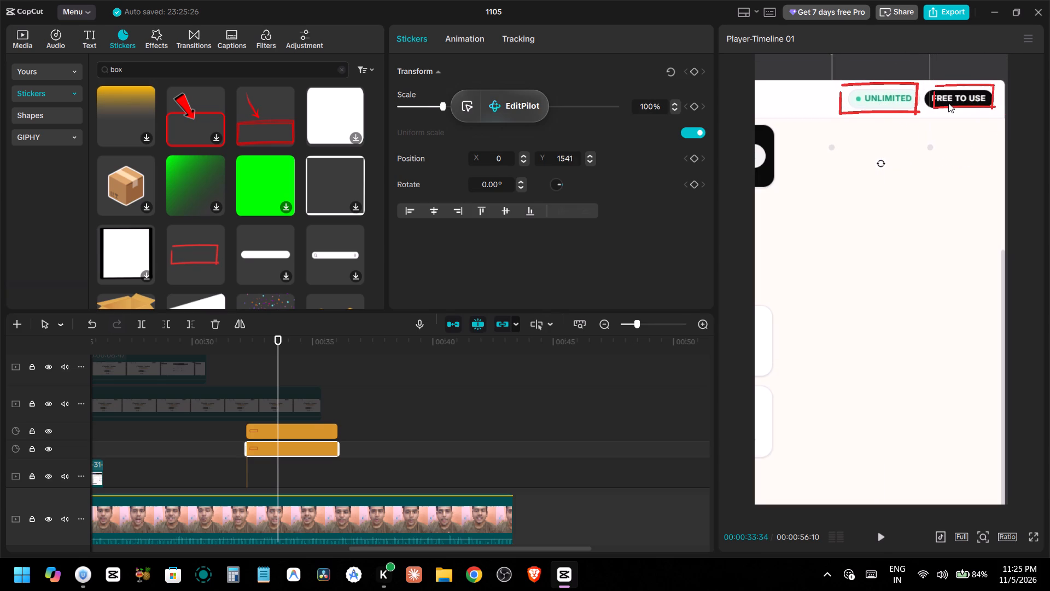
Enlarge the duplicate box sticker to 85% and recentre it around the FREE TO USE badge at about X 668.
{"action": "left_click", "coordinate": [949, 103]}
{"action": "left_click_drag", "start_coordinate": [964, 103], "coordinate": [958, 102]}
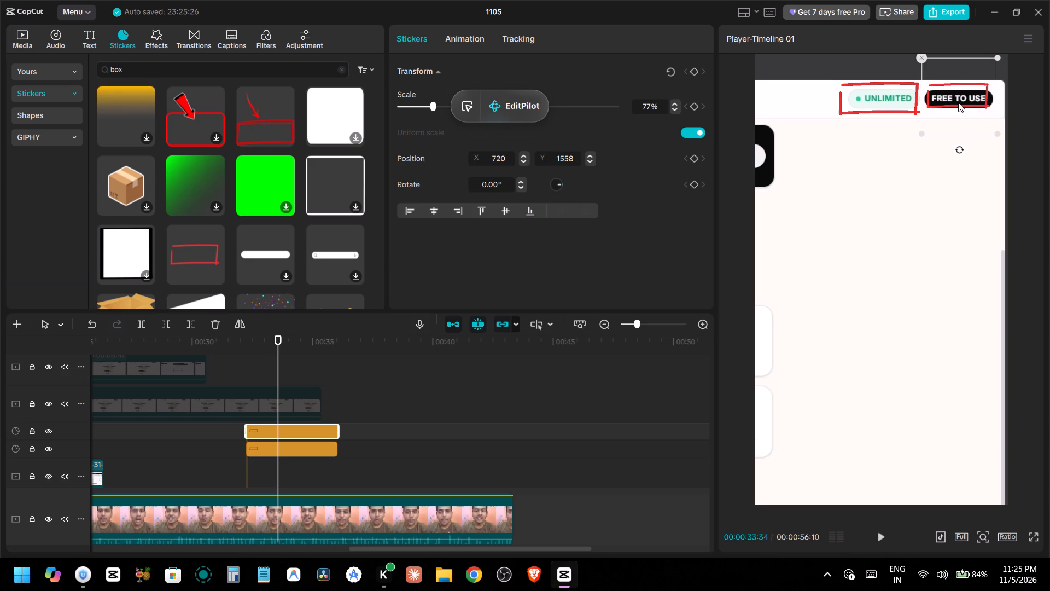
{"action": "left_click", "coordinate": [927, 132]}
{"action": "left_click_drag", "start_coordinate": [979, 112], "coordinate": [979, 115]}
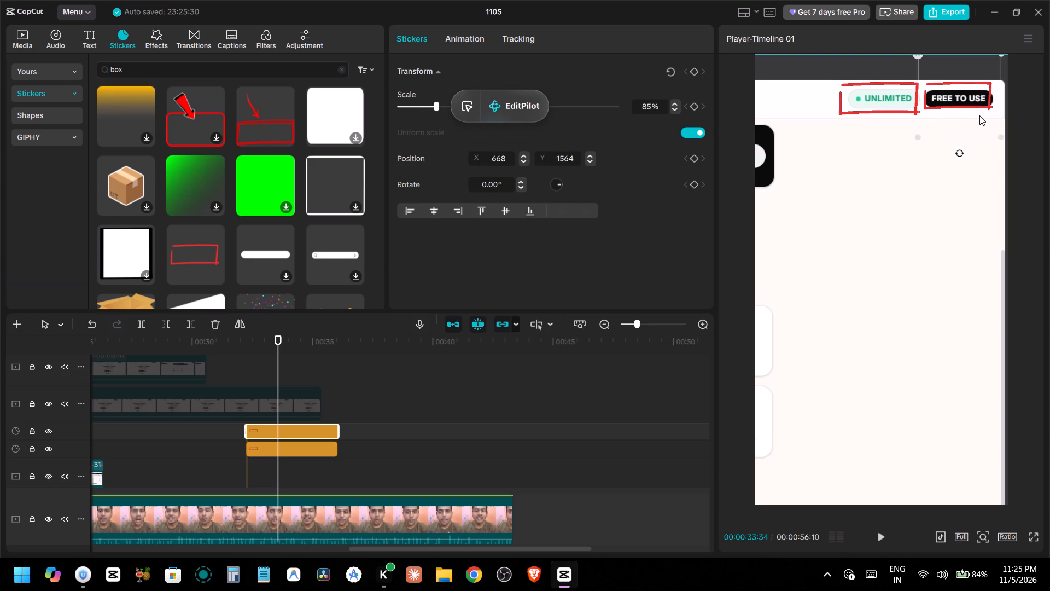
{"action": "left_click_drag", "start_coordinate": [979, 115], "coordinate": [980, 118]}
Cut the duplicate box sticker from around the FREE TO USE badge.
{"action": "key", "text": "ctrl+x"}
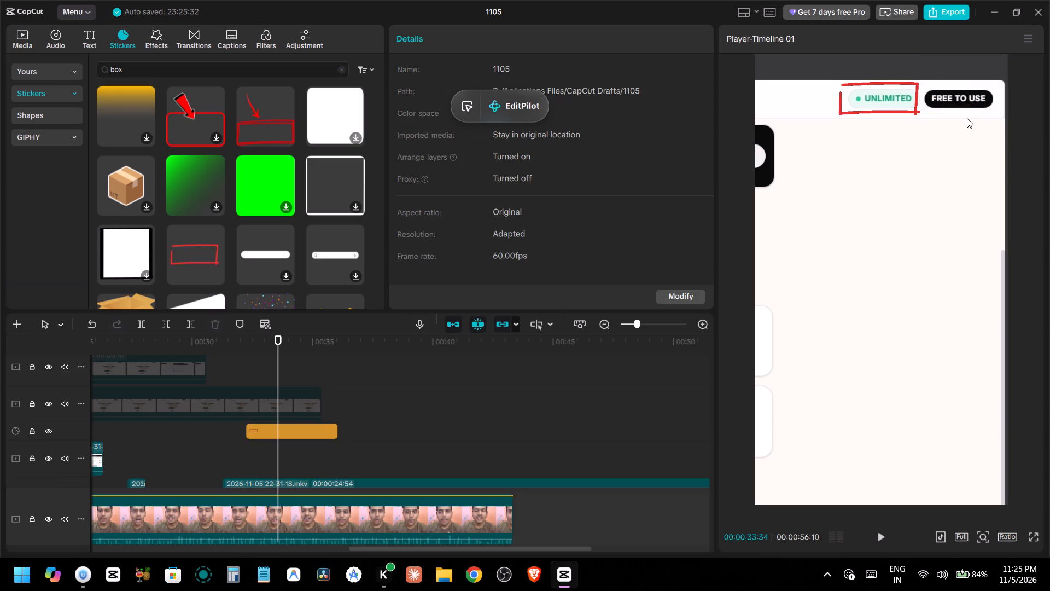
Play back the UNLIMITED box section up to about 00:00:36:06 to find where the screen recording should end.
{"action": "left_click", "coordinate": [231, 425]}
{"action": "key", "text": "space"}
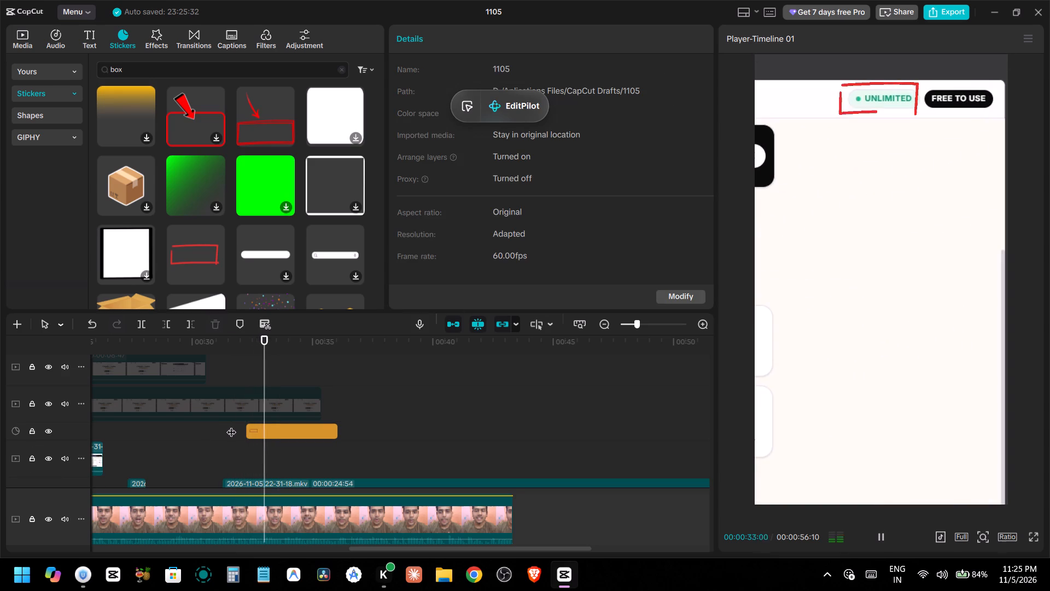
{"action": "scroll", "coordinate": [391, 466], "scroll_direction": "down", "scroll_amount": 3, "text": "ctrl"}
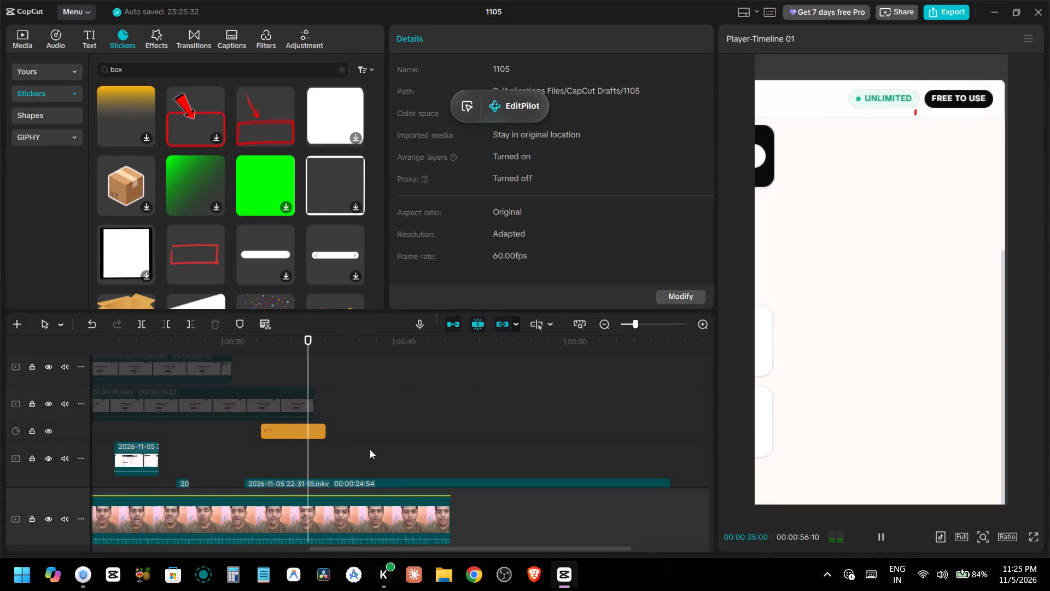
{"action": "key", "text": "space"}
{"action": "scroll", "coordinate": [370, 449], "scroll_direction": "down", "scroll_amount": 2}
{"action": "key", "text": "space"}
{"action": "key", "text": "space"}
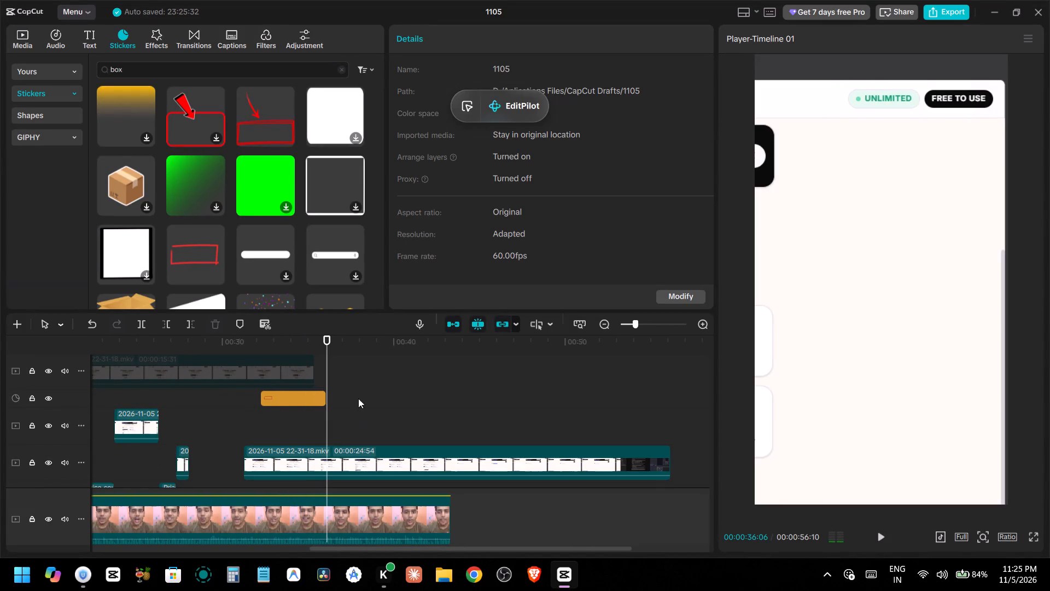
Split the screen recording at 00:00:36:04 and move its second part past the talking-head clip's end, to about 00:00:46.
{"action": "left_click_drag", "start_coordinate": [328, 364], "coordinate": [330, 368]}
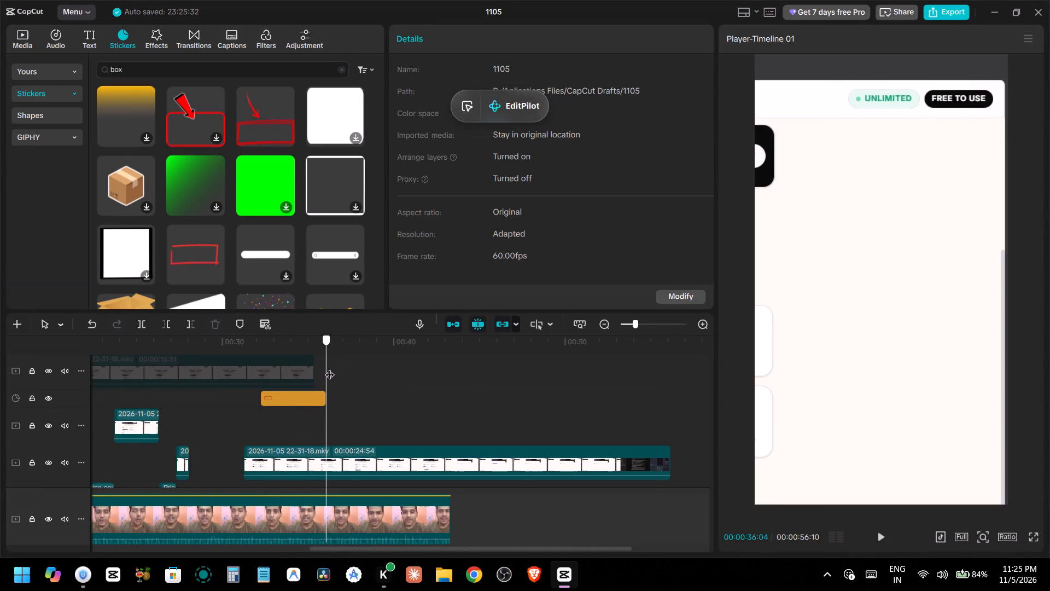
{"action": "left_click_drag", "start_coordinate": [330, 368], "coordinate": [326, 374]}
{"action": "left_click", "coordinate": [334, 461]}
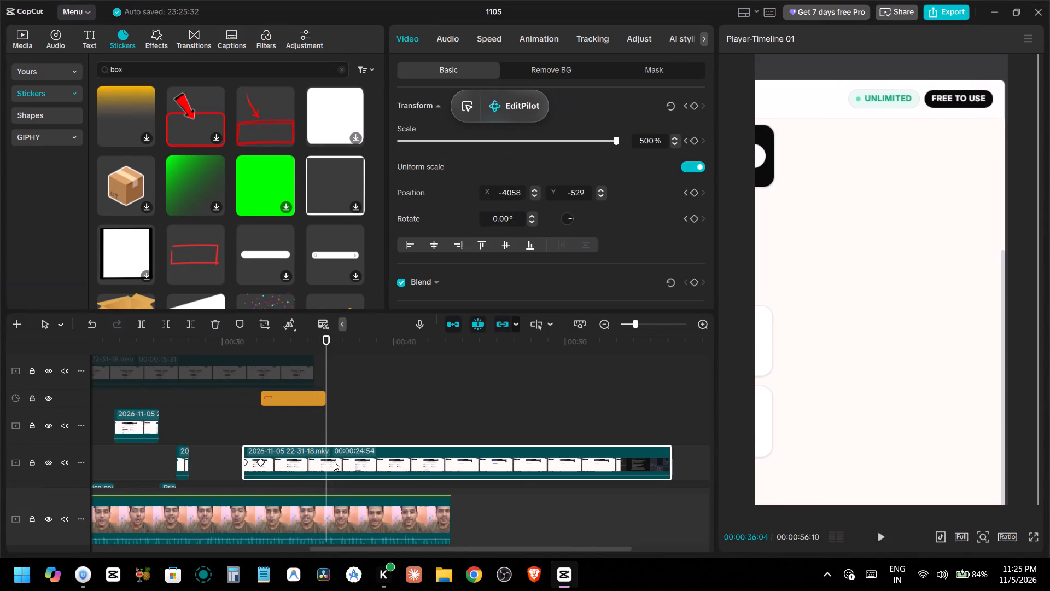
{"action": "key", "text": "ctrl+b"}
{"action": "left_click_drag", "start_coordinate": [358, 461], "coordinate": [532, 459]}
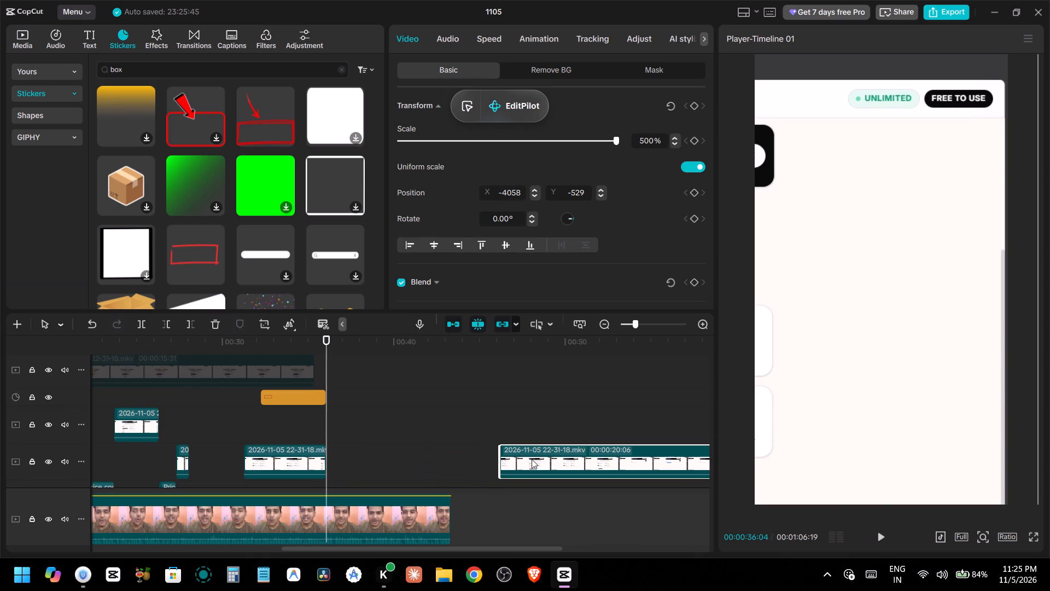
Play the talking-head clip from 00:00:36:04 to about 00:00:39:41 to review the speech for the next overlay.
{"action": "key", "text": "space"}
{"action": "scroll", "coordinate": [376, 426], "scroll_direction": "down", "scroll_amount": 2}
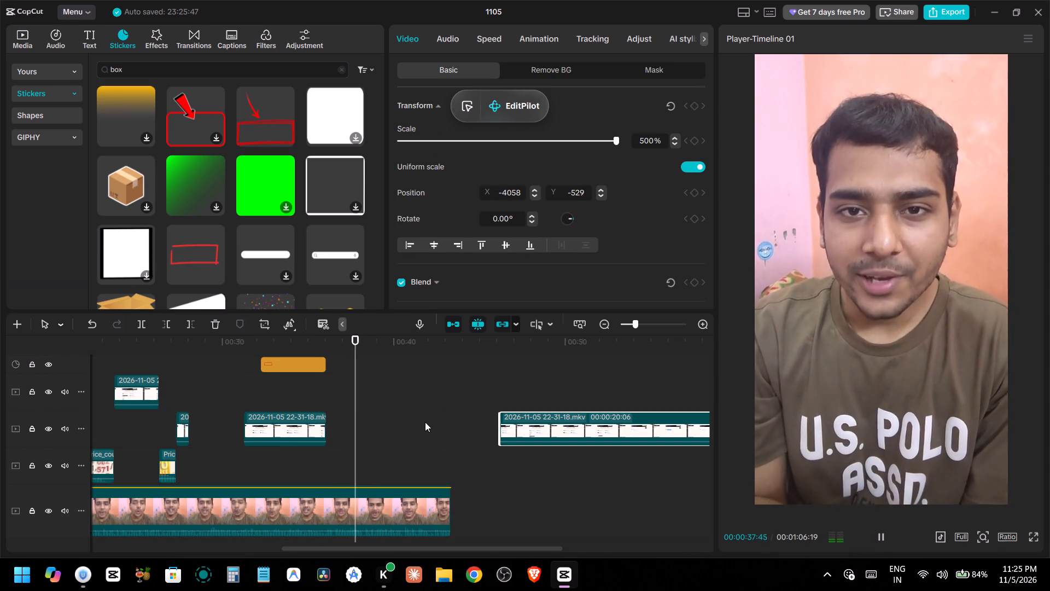
{"action": "key", "text": "space"}
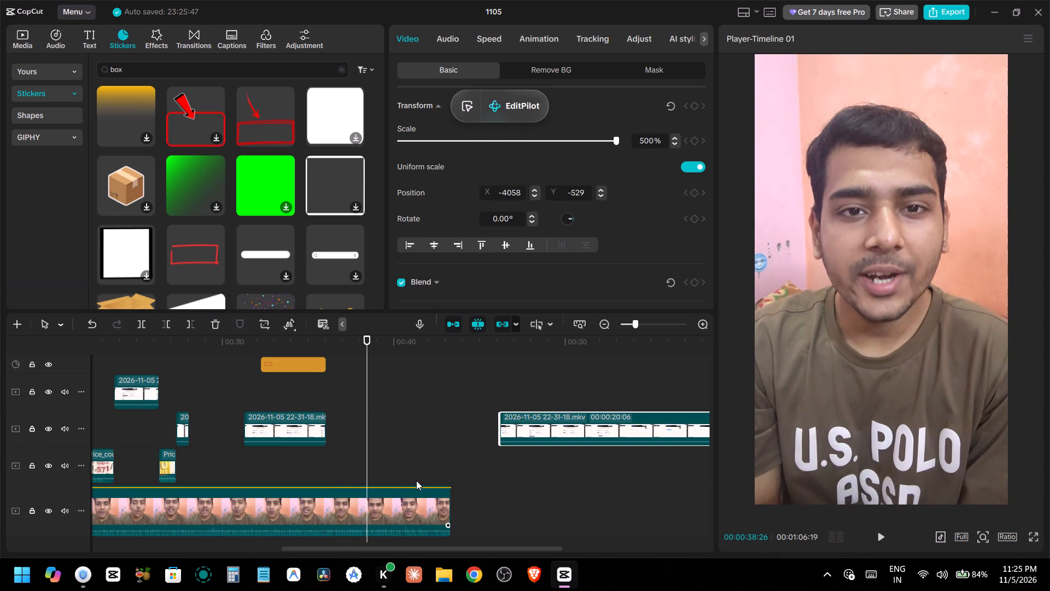
{"action": "key", "text": "space"}
{"action": "key", "text": "space"}
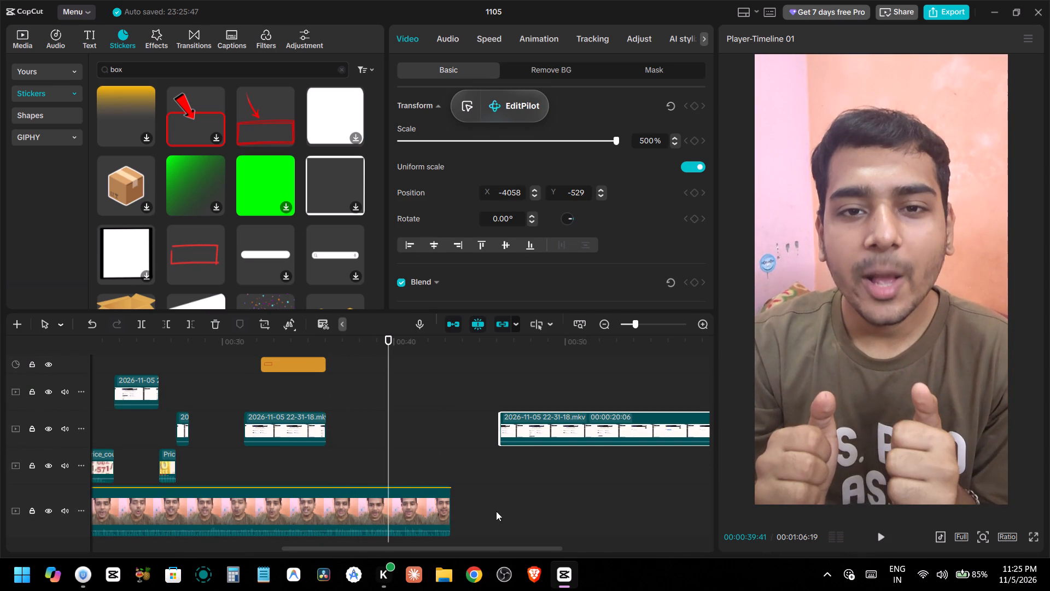
{"action": "left_click", "coordinate": [532, 580]}
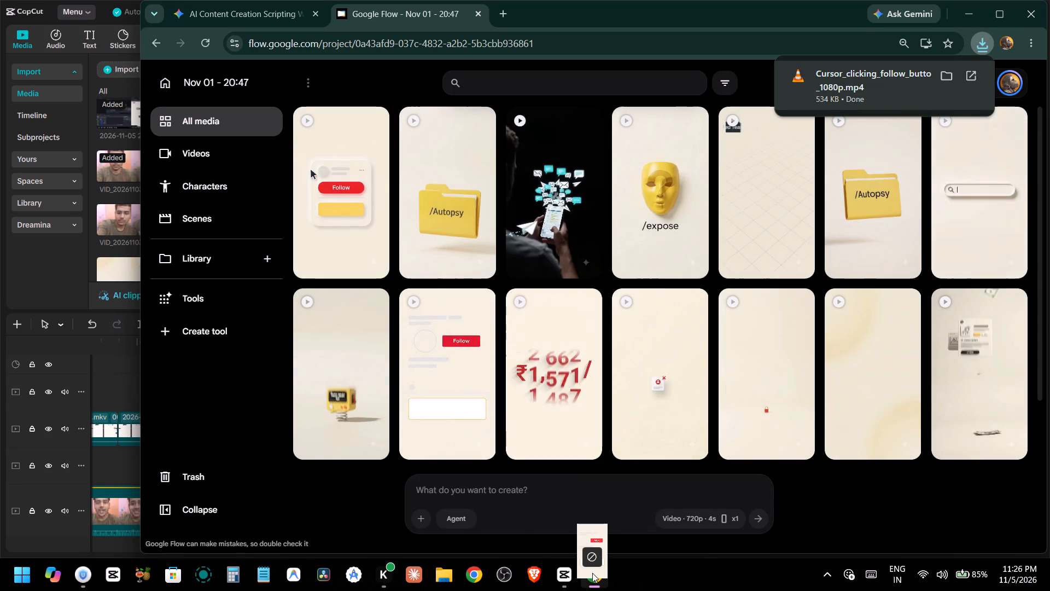
{"action": "left_click_drag", "start_coordinate": [592, 573], "coordinate": [511, 450]}
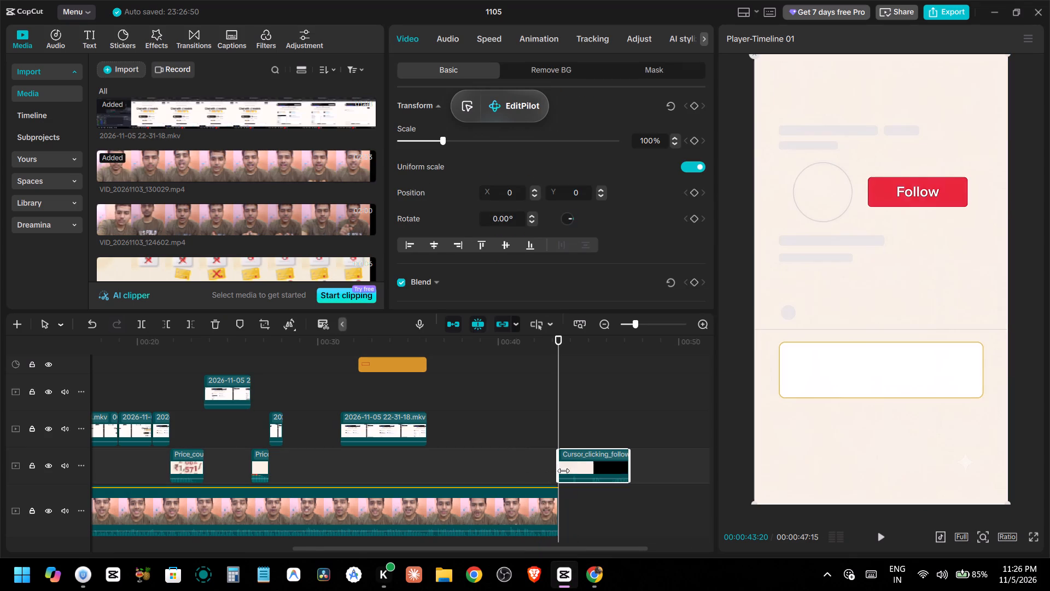
{"action": "left_click_drag", "start_coordinate": [584, 468], "coordinate": [509, 448]}
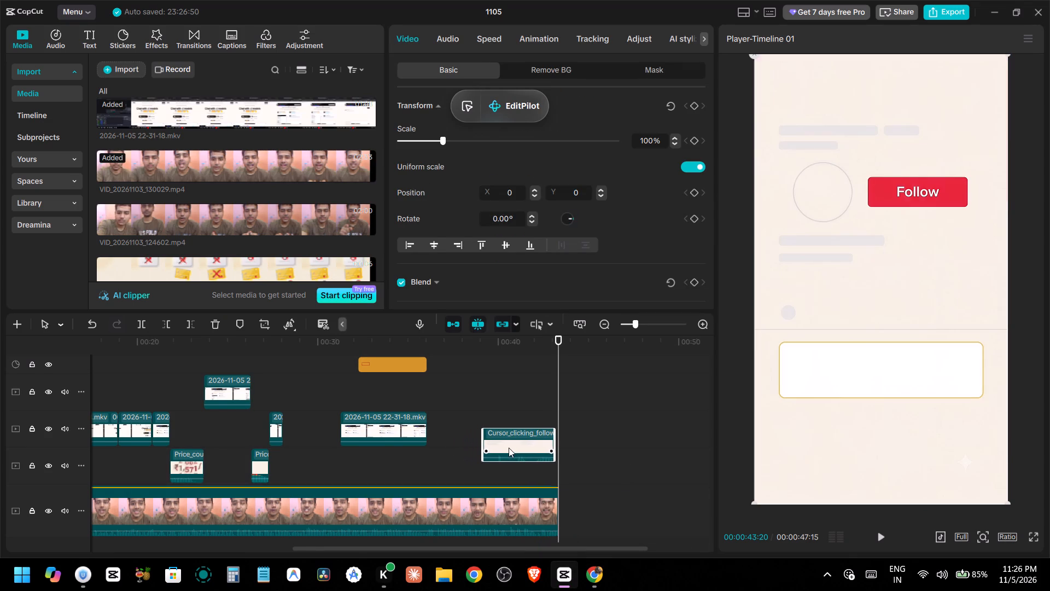
Play the speech around the follow-button clip and shift the clip slightly earlier, to start at about 00:00:38:50.
{"action": "left_click", "coordinate": [480, 416]}
{"action": "key", "text": "space"}
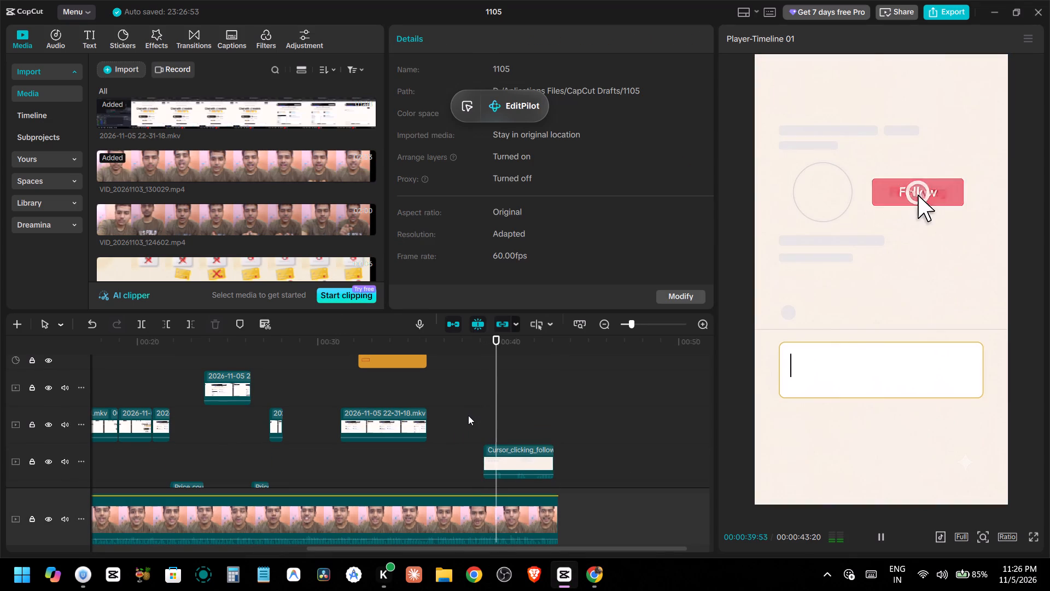
{"action": "key", "text": "space"}
{"action": "left_click", "coordinate": [462, 420]}
{"action": "key", "text": "space"}
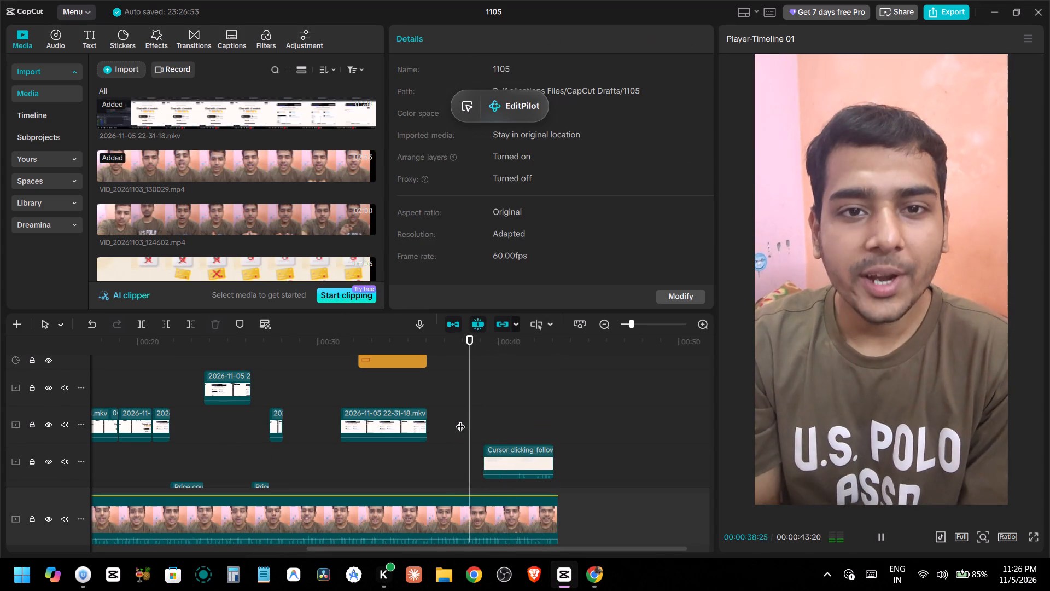
{"action": "key", "text": "space"}
{"action": "left_click_drag", "start_coordinate": [515, 454], "coordinate": [507, 454]}
Play back the repositioned follow-button clip up to about 00:00:42:26 to check its timing and framing.
{"action": "key", "text": "space"}
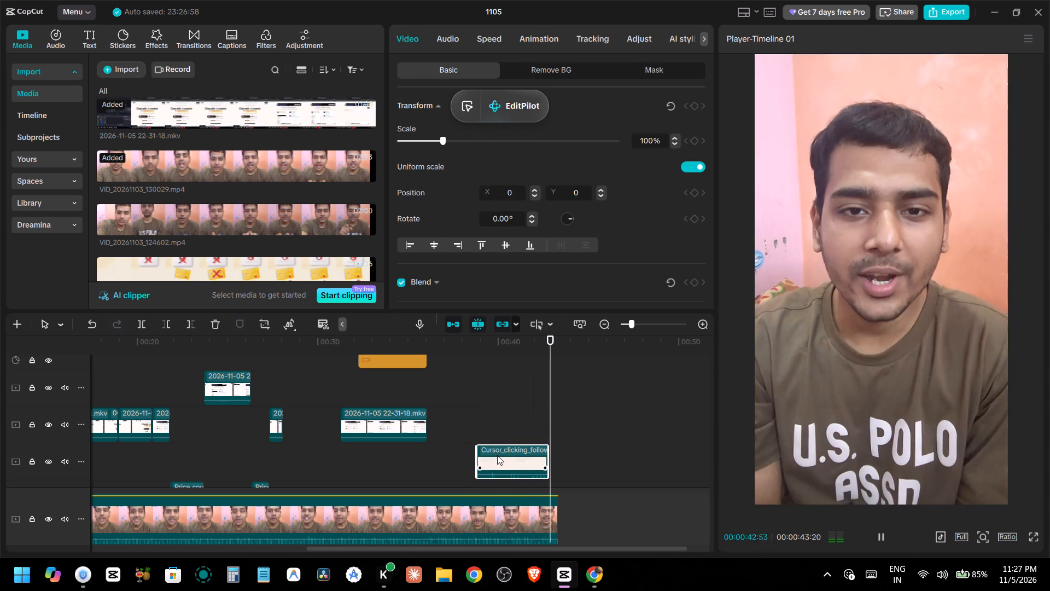
{"action": "key", "text": "space"}
{"action": "scroll", "coordinate": [510, 457], "scroll_direction": "down", "scroll_amount": 3}
{"action": "key", "text": "space"}
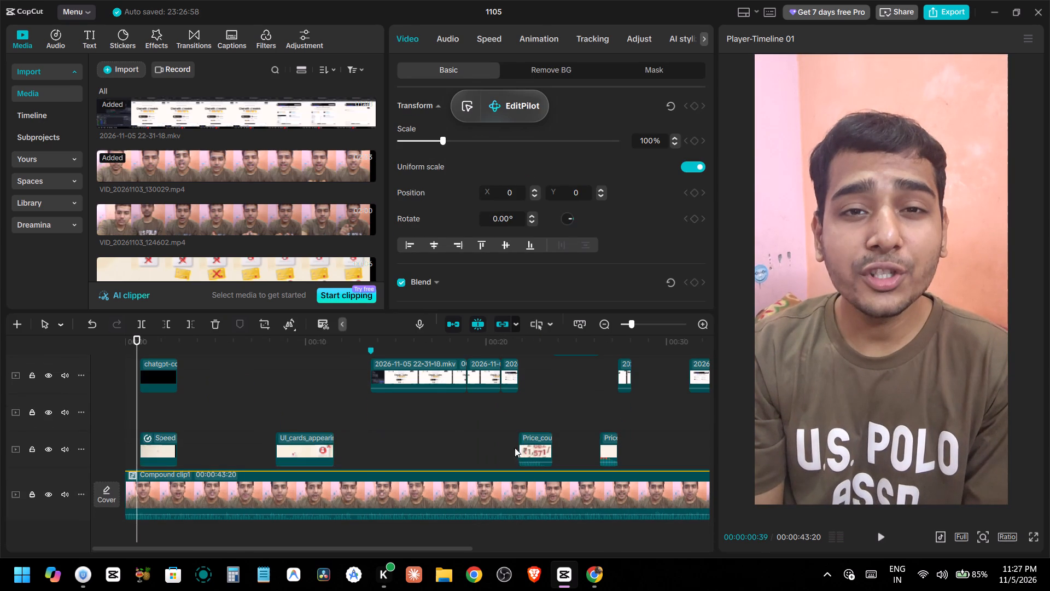
{"action": "scroll", "coordinate": [489, 454], "scroll_direction": "down", "scroll_amount": 7, "text": "alt"}
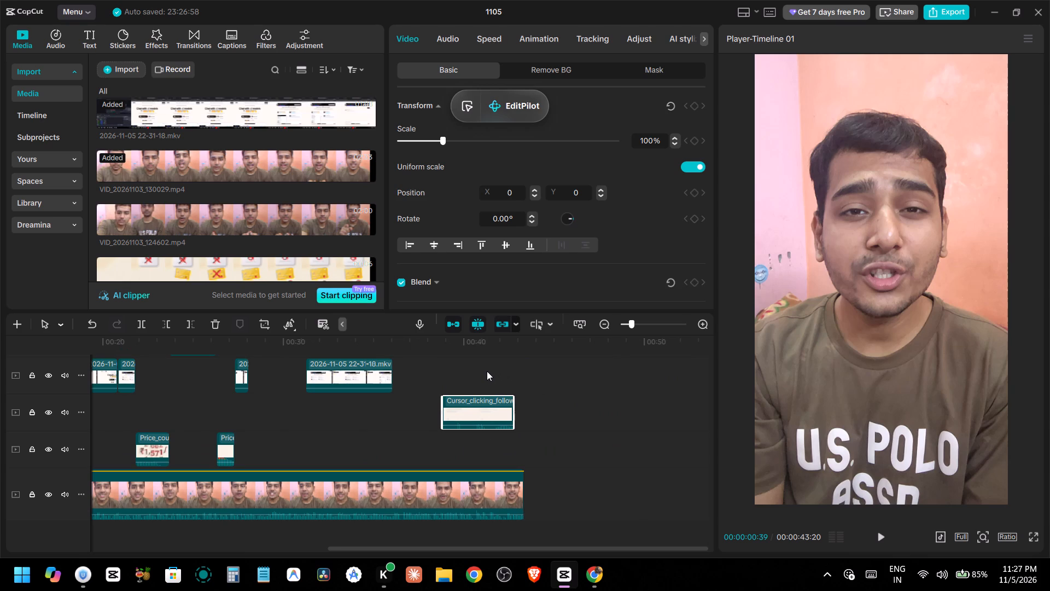
{"action": "left_click", "coordinate": [487, 371]}
{"action": "left_click", "coordinate": [486, 408]}
{"action": "key", "text": "space"}
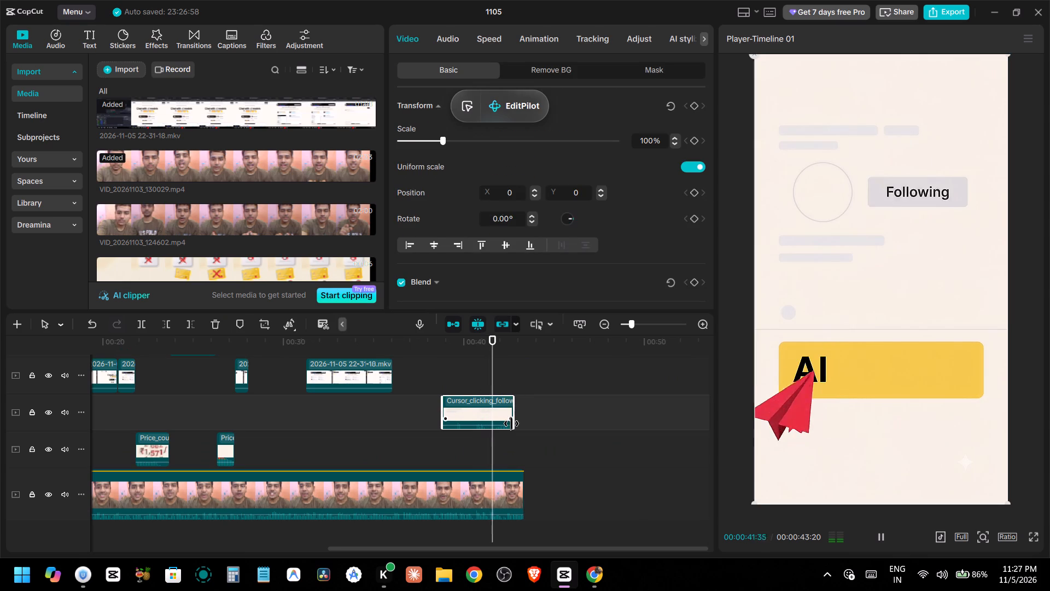
{"action": "key", "text": "space"}
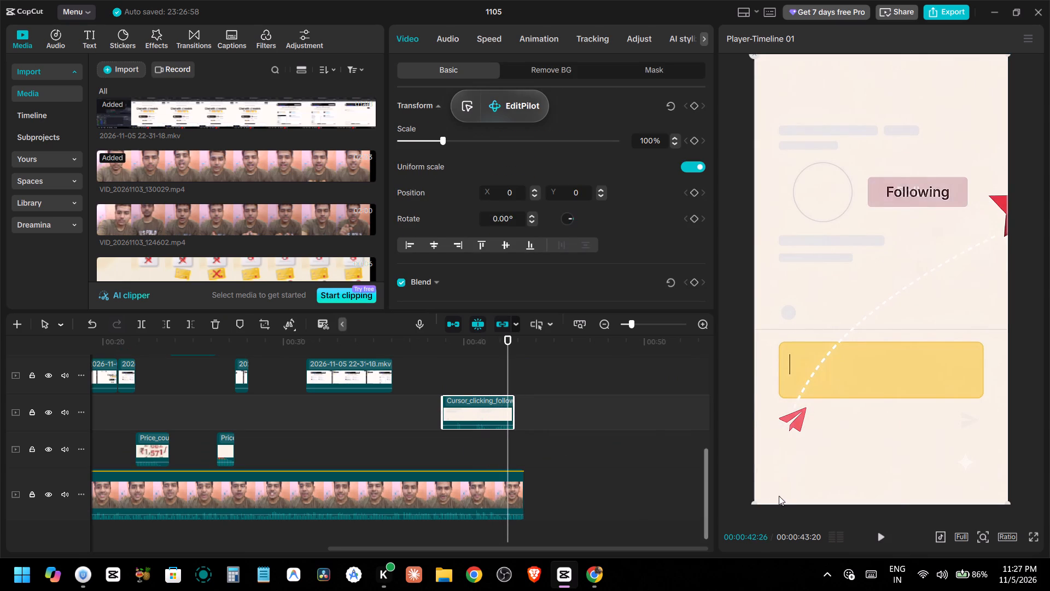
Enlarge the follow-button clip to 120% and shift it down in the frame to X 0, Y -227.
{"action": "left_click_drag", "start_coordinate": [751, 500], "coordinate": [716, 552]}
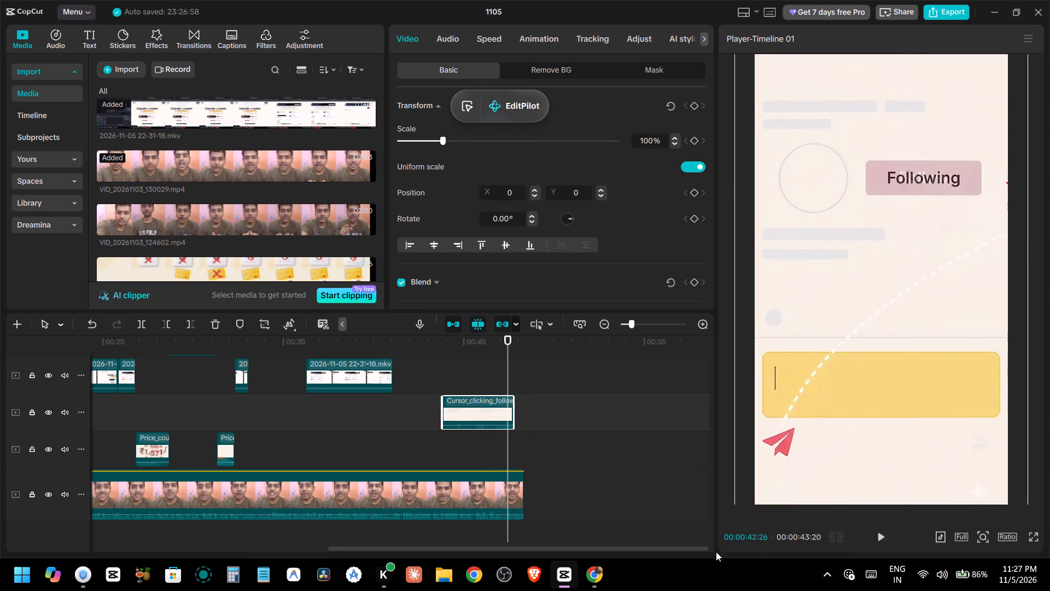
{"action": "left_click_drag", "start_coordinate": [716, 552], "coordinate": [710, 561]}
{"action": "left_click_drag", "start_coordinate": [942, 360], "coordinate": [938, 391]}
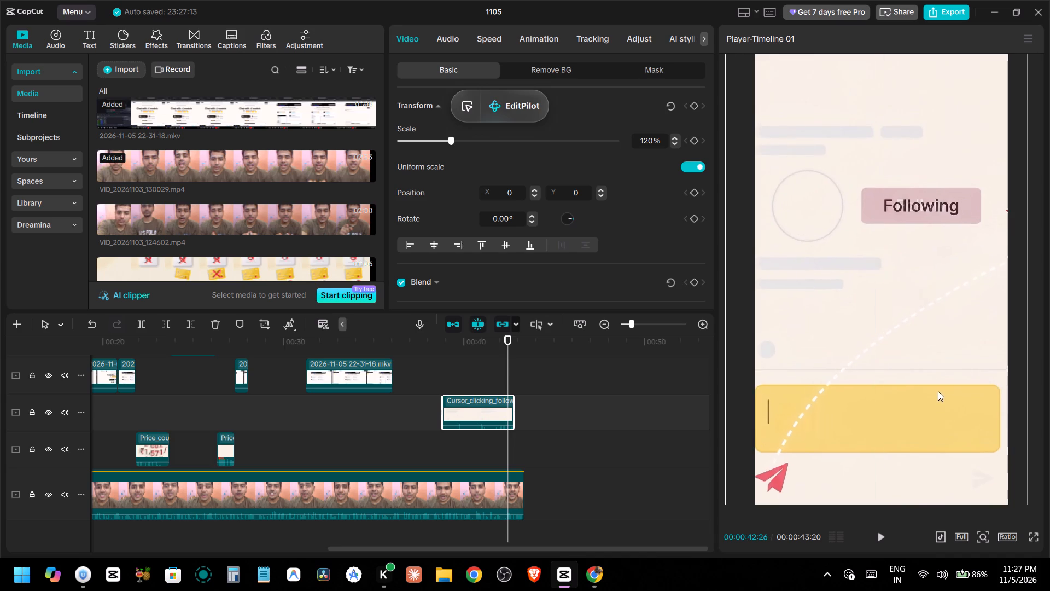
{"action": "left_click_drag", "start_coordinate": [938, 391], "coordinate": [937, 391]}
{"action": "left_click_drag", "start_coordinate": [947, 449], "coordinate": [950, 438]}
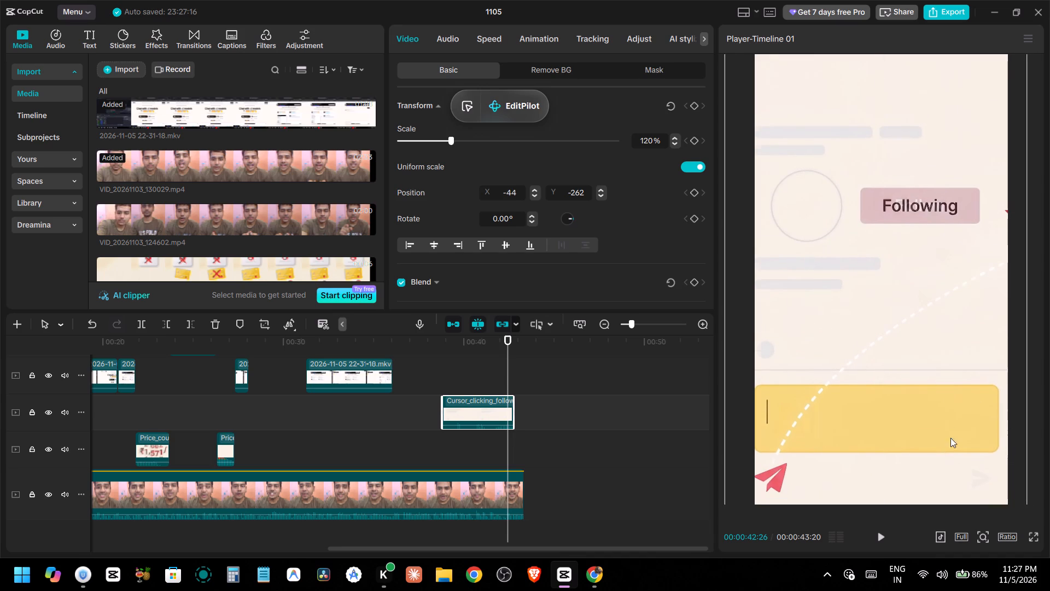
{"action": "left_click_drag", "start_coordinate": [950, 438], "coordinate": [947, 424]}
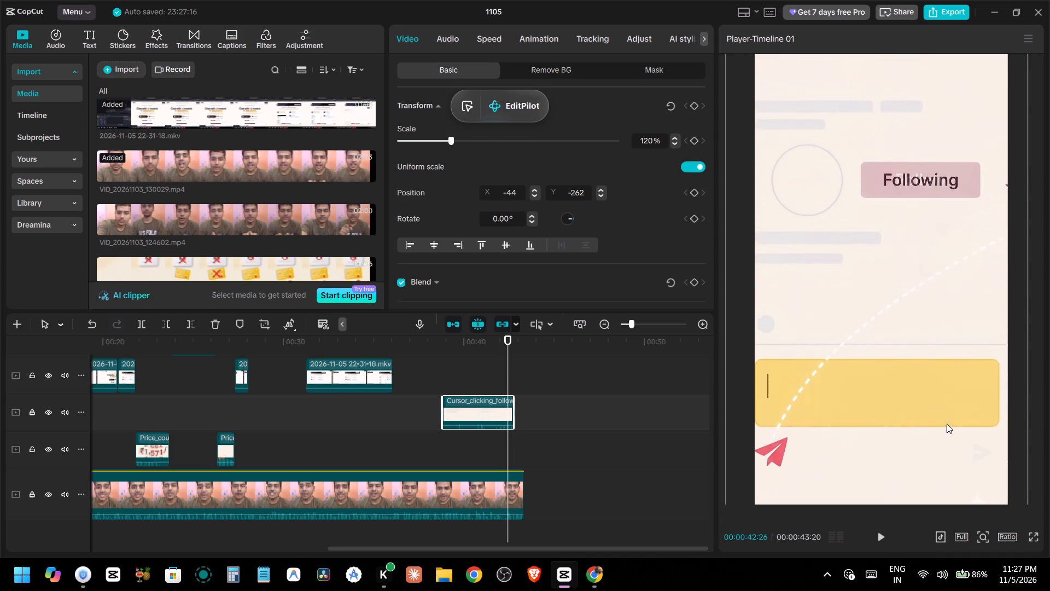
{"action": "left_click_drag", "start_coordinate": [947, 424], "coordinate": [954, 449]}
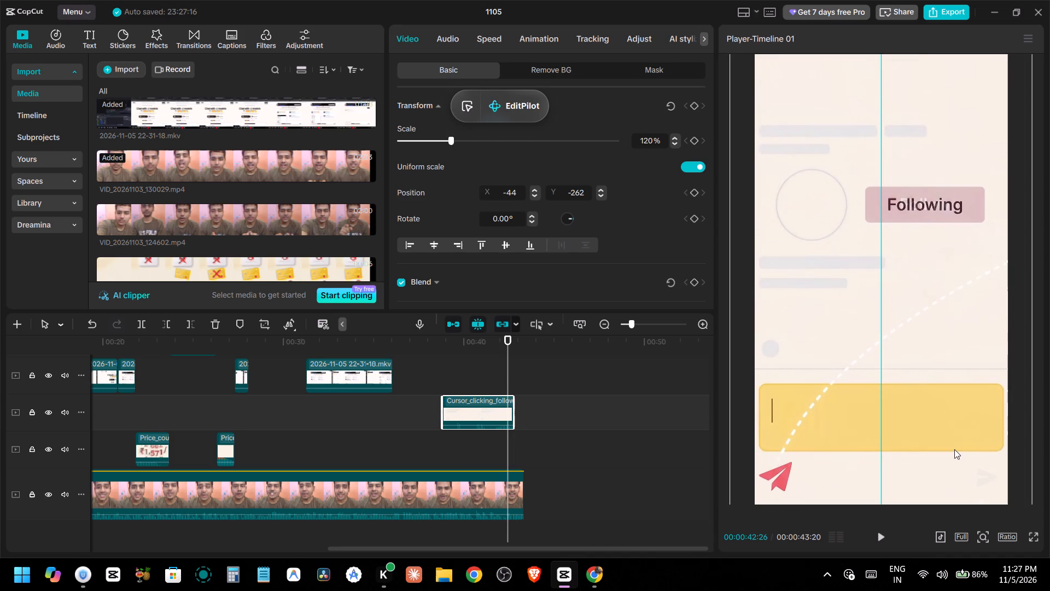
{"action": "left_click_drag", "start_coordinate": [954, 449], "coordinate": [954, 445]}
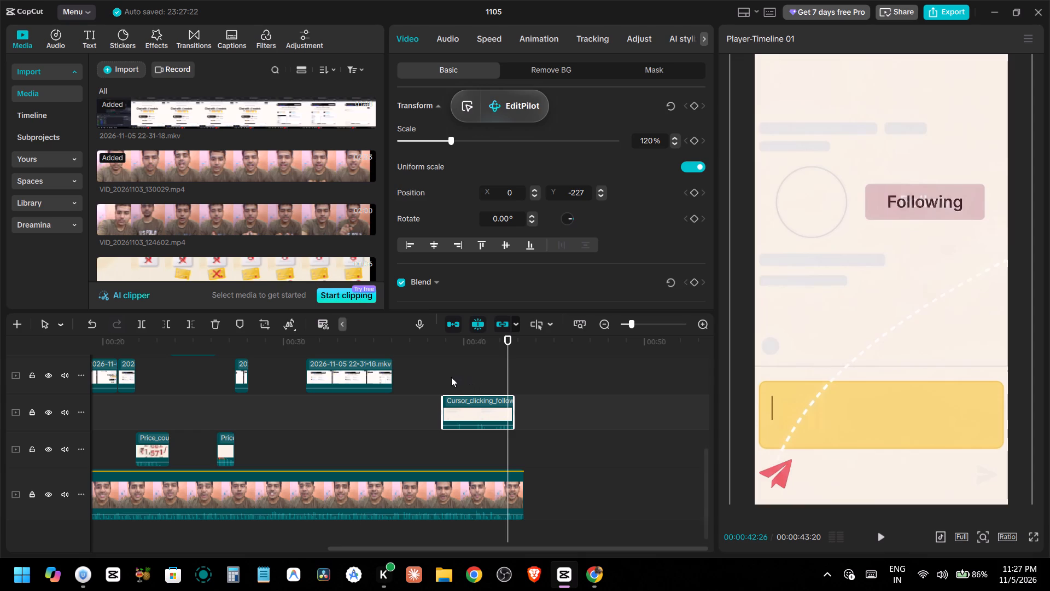
Play the follow-button clip from its start to 00:00:41:07 and overlay a social-app interface guide on the preview.
{"action": "left_click", "coordinate": [441, 379]}
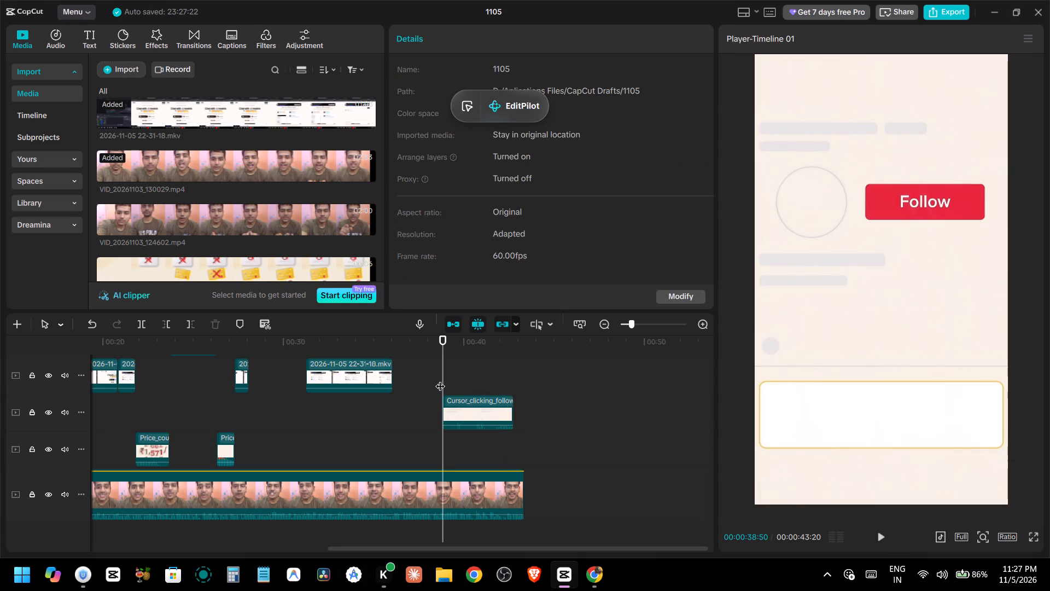
{"action": "key", "text": "space"}
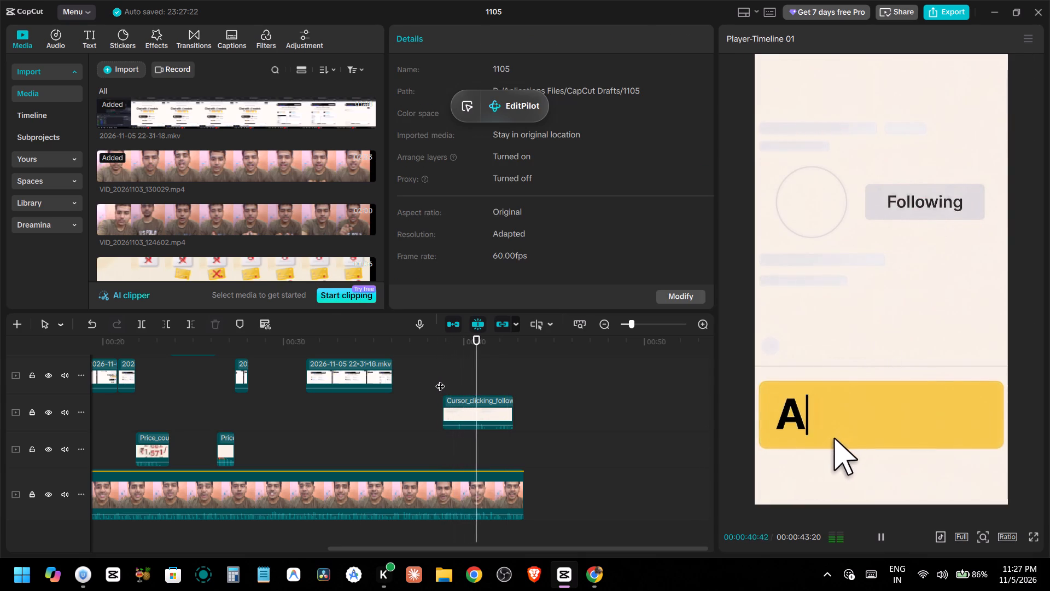
{"action": "key", "text": "space"}
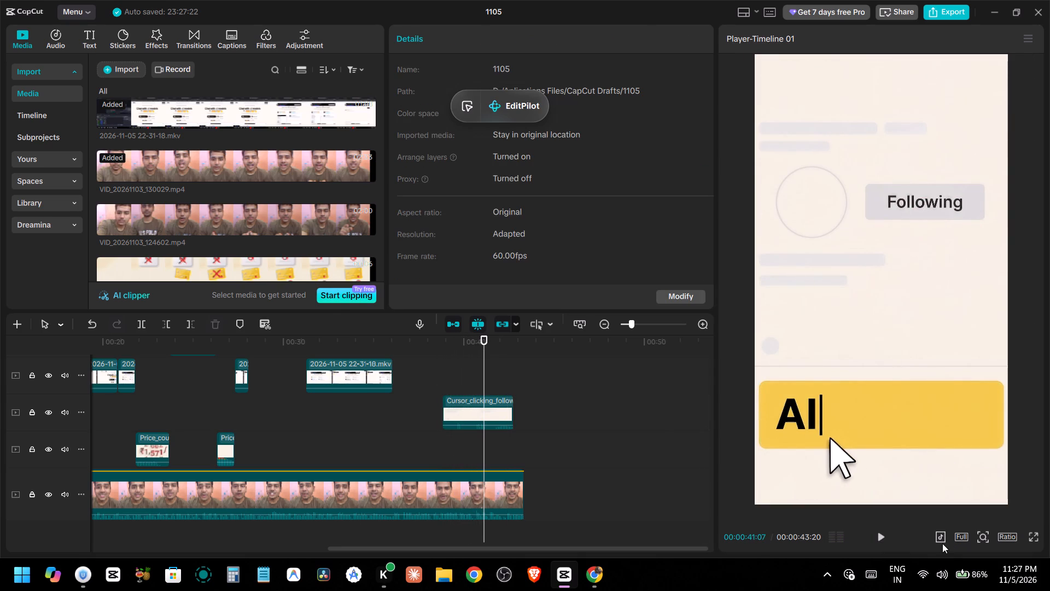
{"action": "left_click", "coordinate": [941, 543]}
{"action": "left_click", "coordinate": [946, 518]}
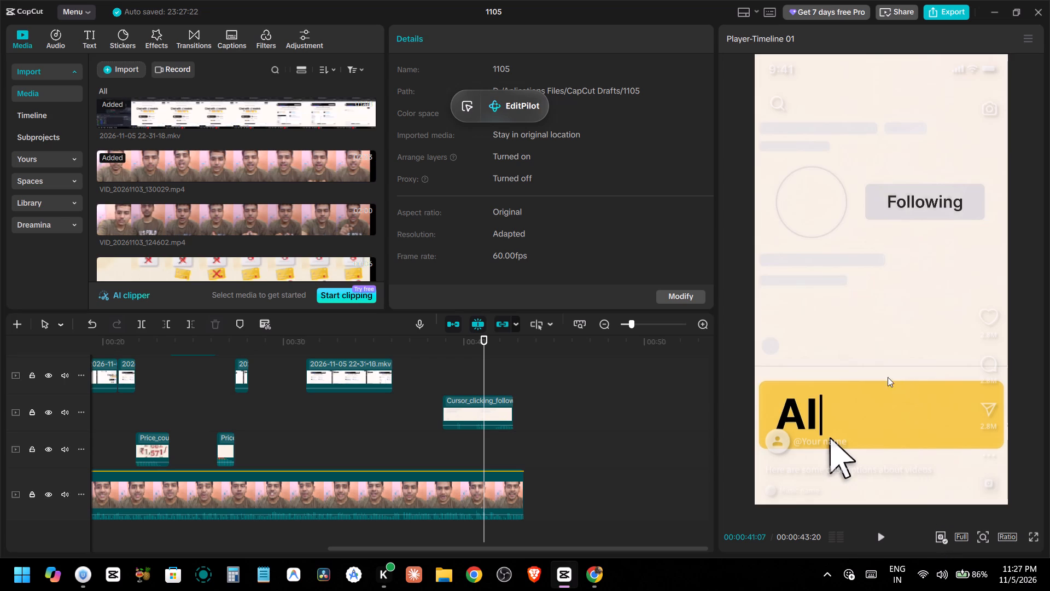
Reset the follow-button clip's scale to 100% and move it up in the frame to X 0, Y 0.
{"action": "left_click", "coordinate": [486, 403]}
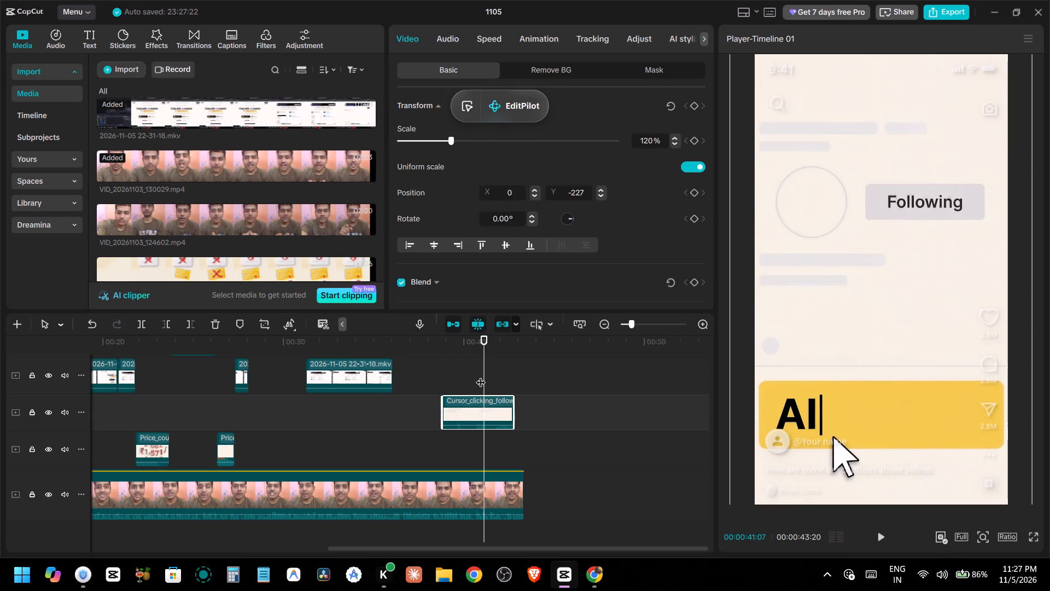
{"action": "left_click_drag", "start_coordinate": [481, 375], "coordinate": [471, 379]}
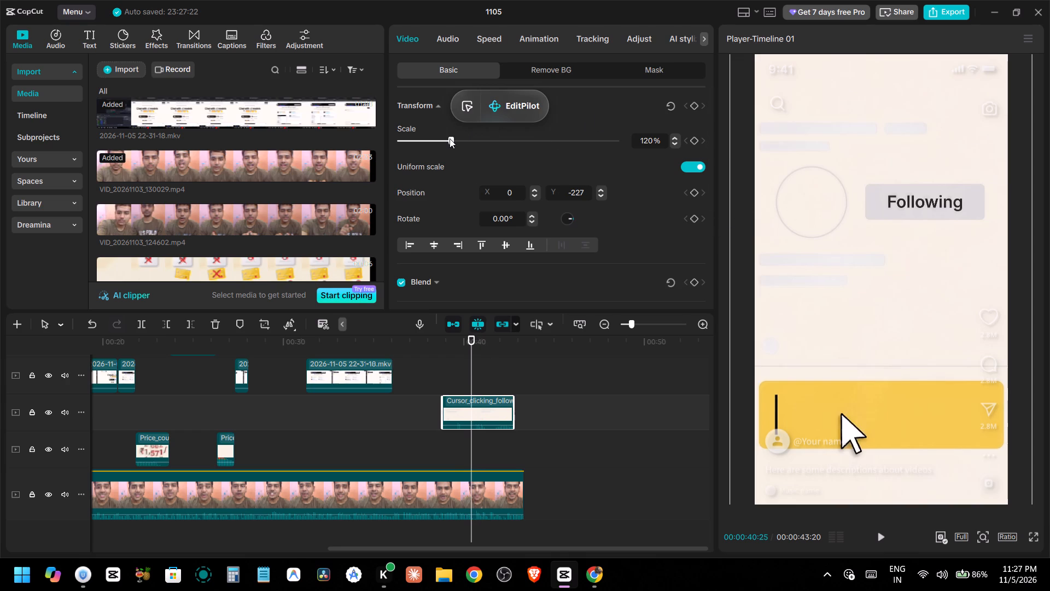
{"action": "triple_click", "coordinate": [406, 129]}
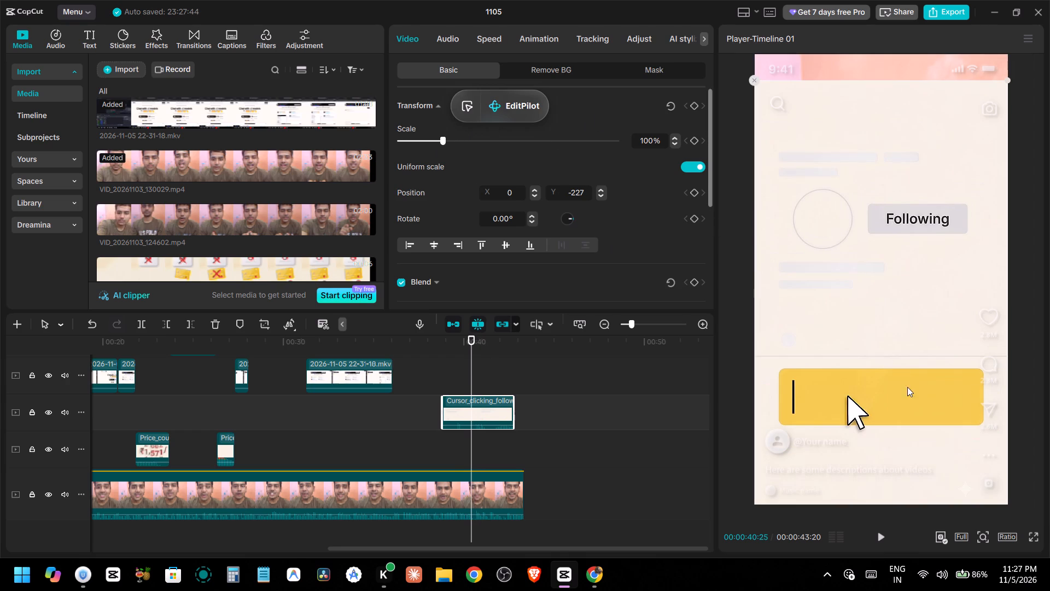
{"action": "left_click_drag", "start_coordinate": [900, 388], "coordinate": [901, 366]}
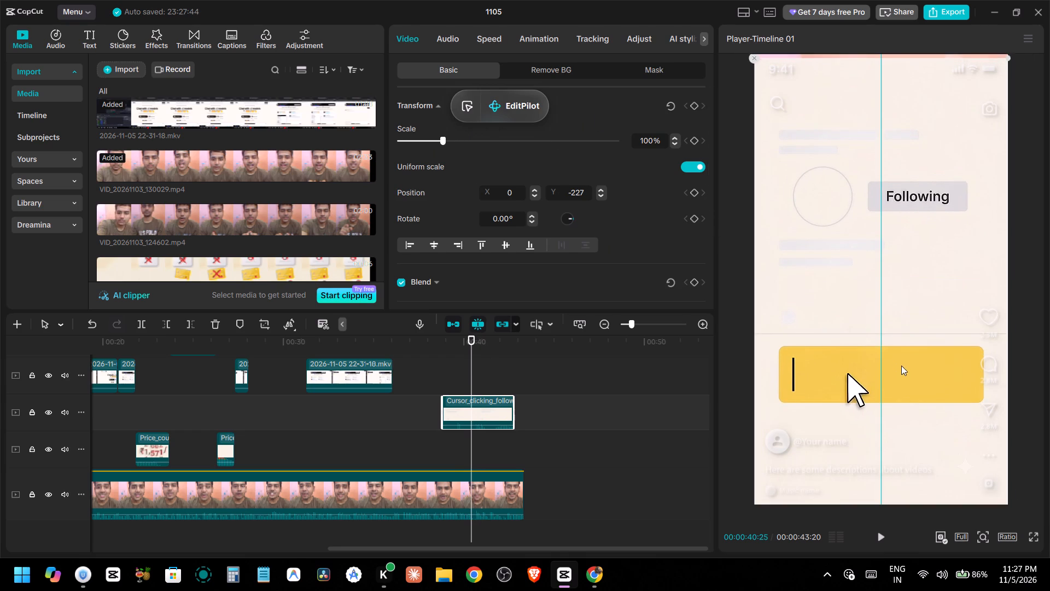
{"action": "left_click_drag", "start_coordinate": [901, 366], "coordinate": [901, 364]}
Add a rectangle mask with rounded corners to the follow-button clip, sized around the profile circle, Following button and yellow box.
{"action": "left_click", "coordinate": [666, 69]}
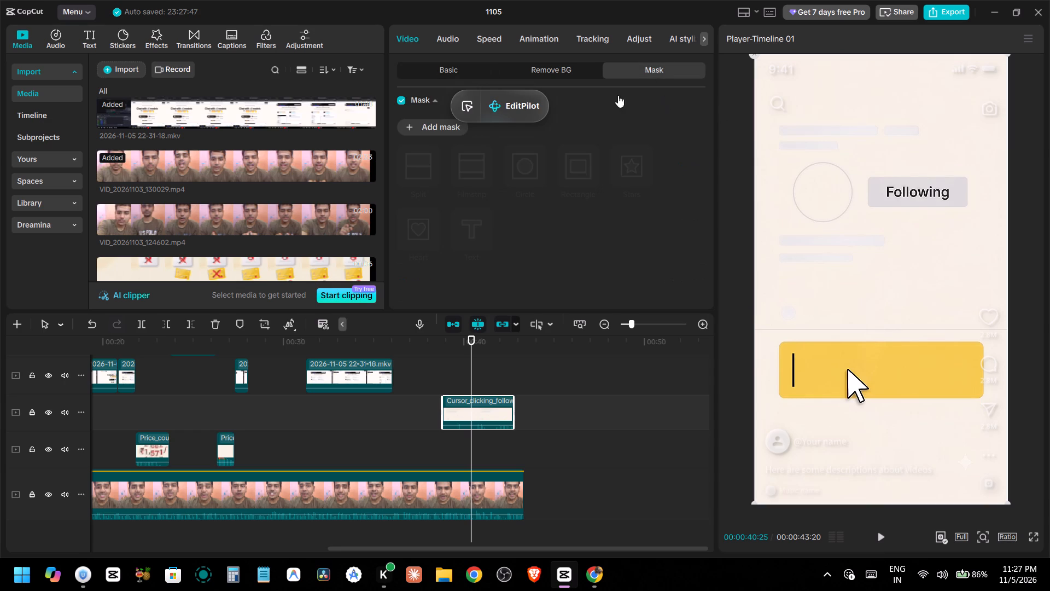
{"action": "left_click", "coordinate": [430, 133]}
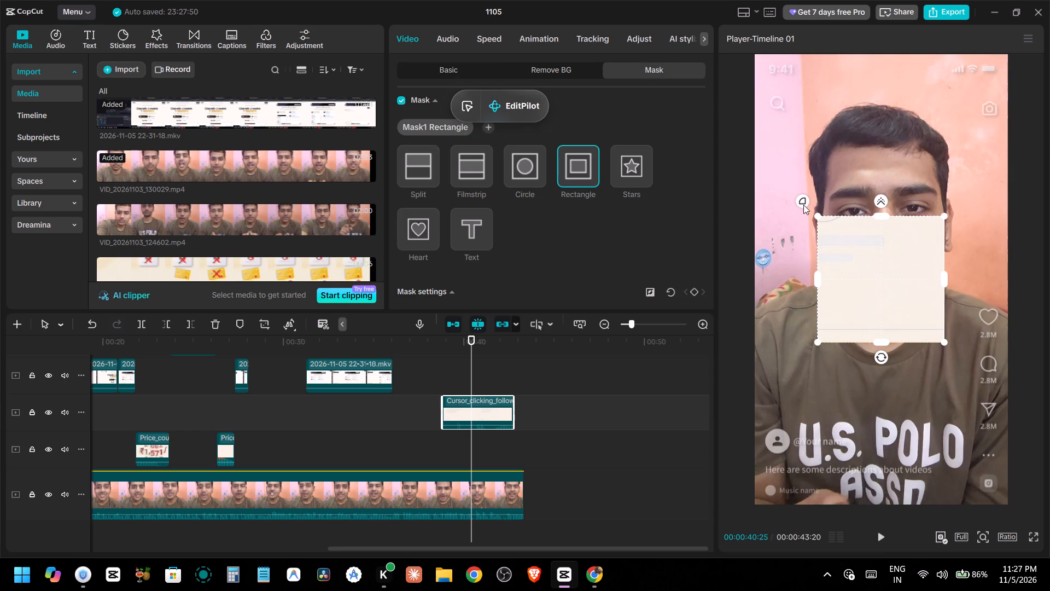
{"action": "left_click_drag", "start_coordinate": [805, 198], "coordinate": [800, 181]}
{"action": "left_click", "coordinate": [801, 195]}
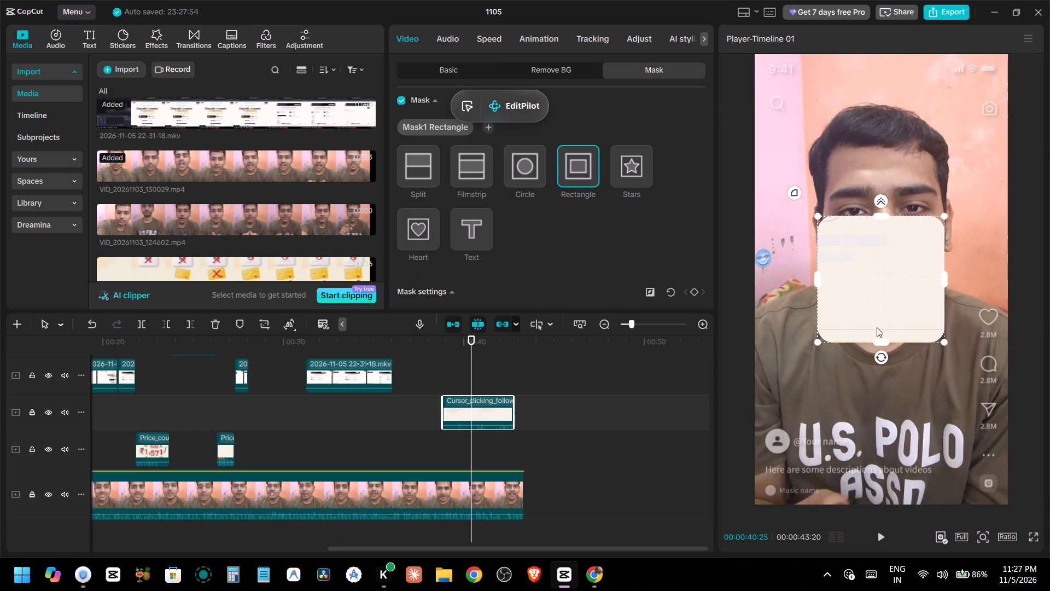
{"action": "left_click_drag", "start_coordinate": [878, 344], "coordinate": [874, 418]}
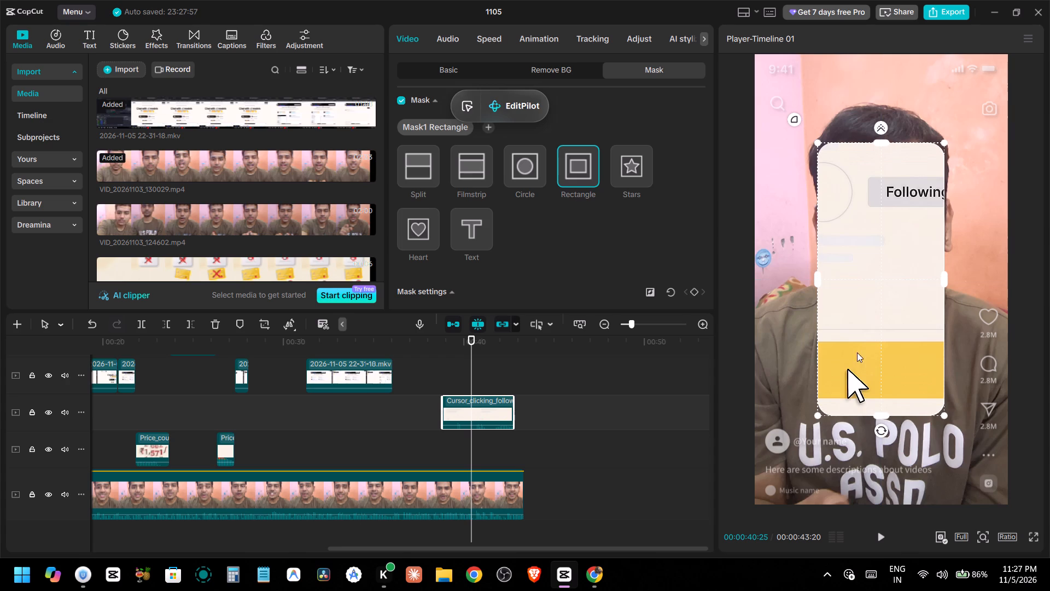
{"action": "left_click_drag", "start_coordinate": [819, 280], "coordinate": [761, 291]}
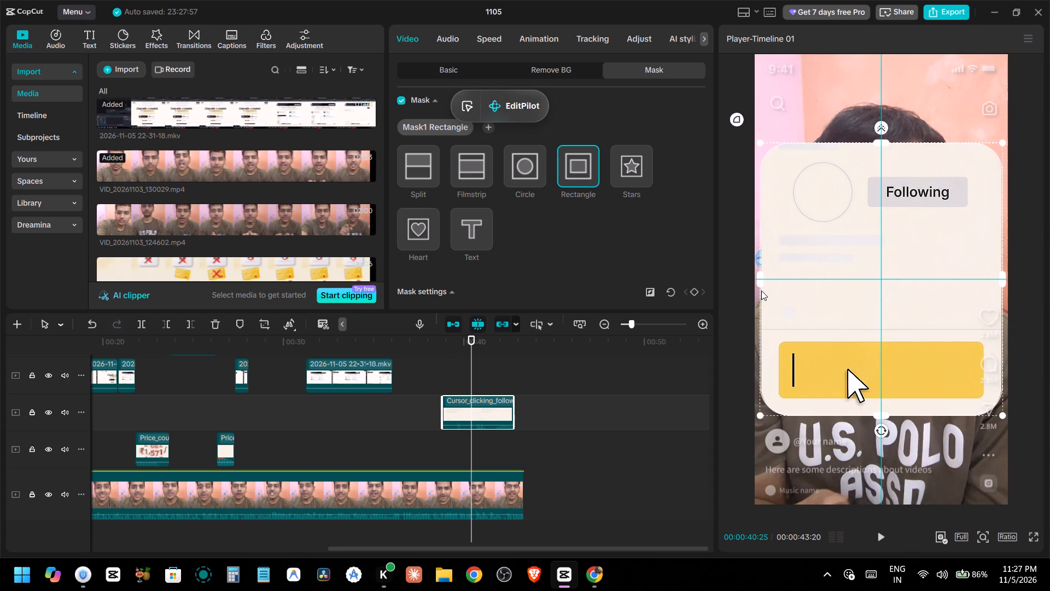
{"action": "left_click_drag", "start_coordinate": [761, 291], "coordinate": [763, 291]}
{"action": "left_click", "coordinate": [757, 277]}
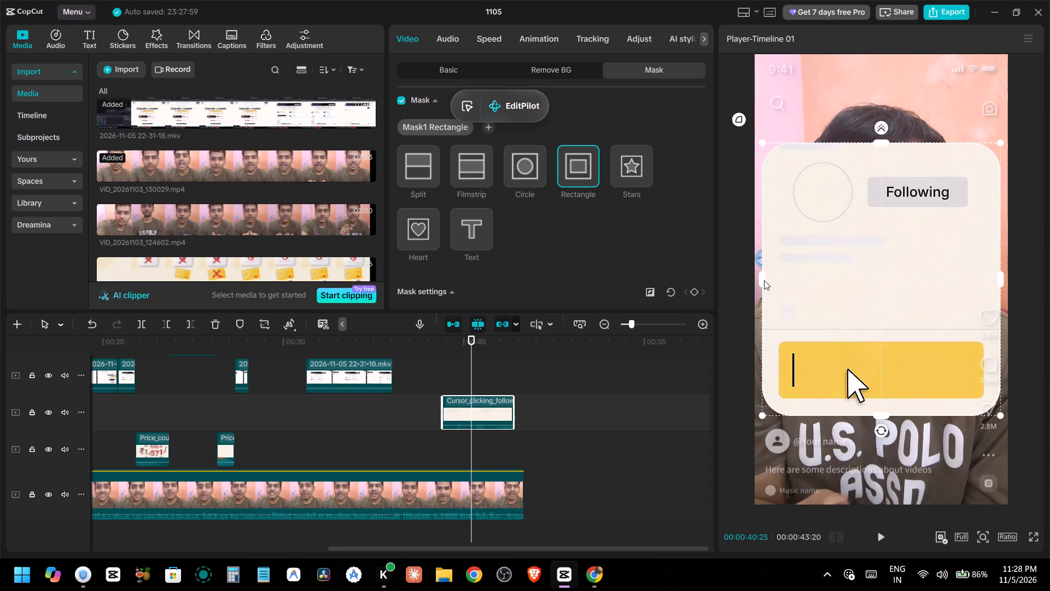
Shrink the masked follow-button clip to 36% and place it over the speaker's chest at X 0, Y -989.
{"action": "left_click", "coordinate": [474, 63]}
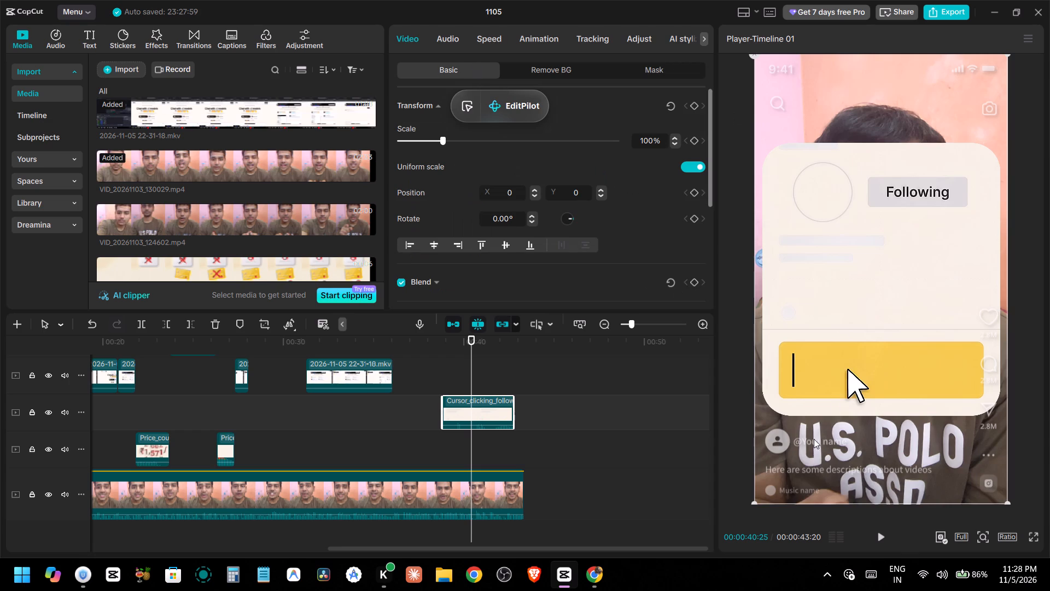
{"action": "left_click_drag", "start_coordinate": [754, 502], "coordinate": [816, 425]}
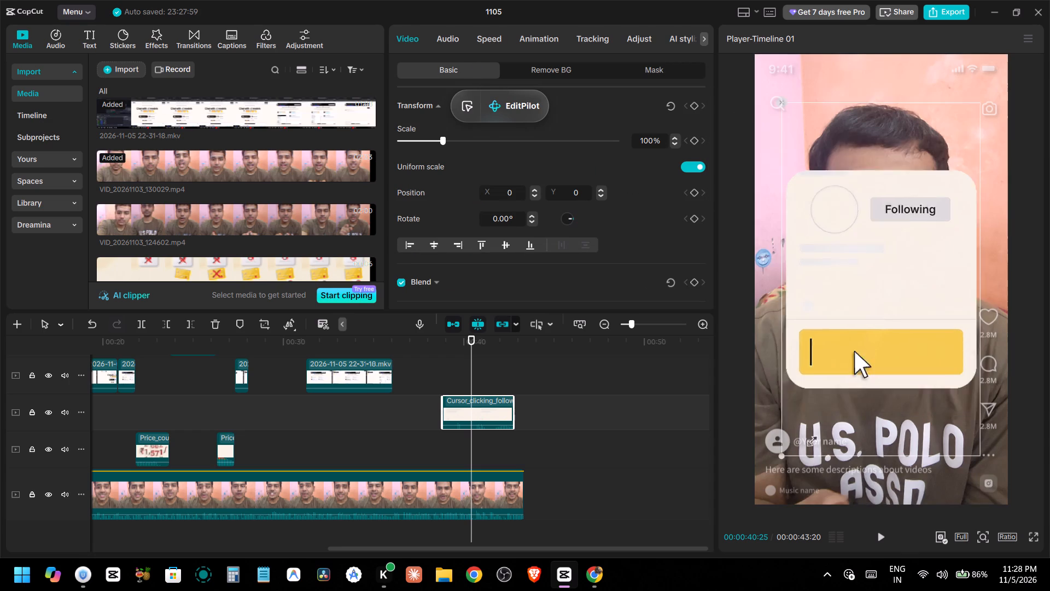
{"action": "left_click_drag", "start_coordinate": [816, 425], "coordinate": [853, 353]}
{"action": "left_click_drag", "start_coordinate": [876, 352], "coordinate": [871, 454]}
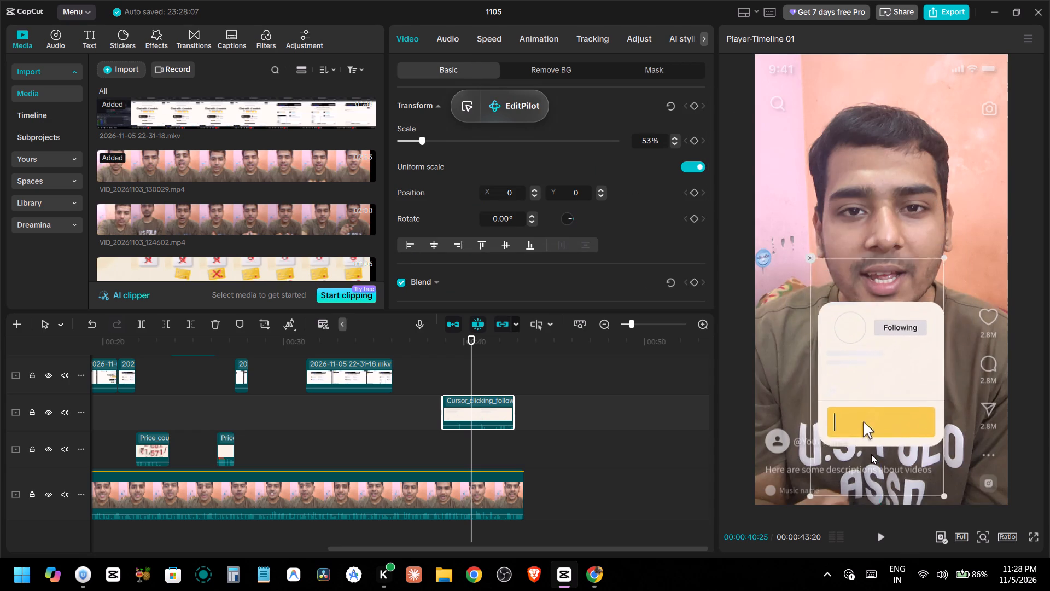
{"action": "left_click_drag", "start_coordinate": [871, 454], "coordinate": [879, 450]}
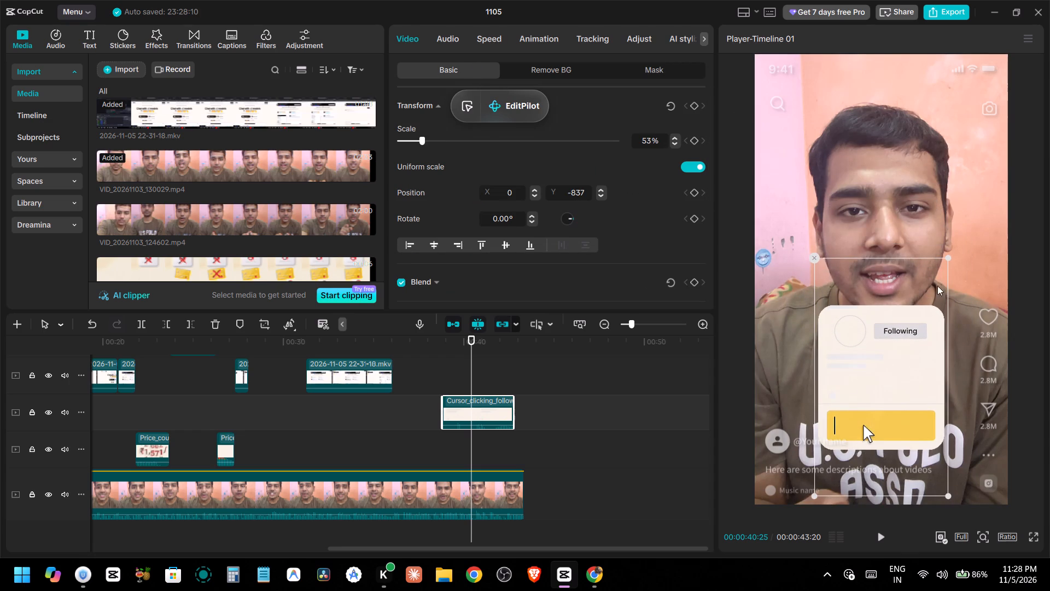
{"action": "left_click_drag", "start_coordinate": [947, 263], "coordinate": [943, 274]}
{"action": "left_click_drag", "start_coordinate": [940, 279], "coordinate": [952, 264]}
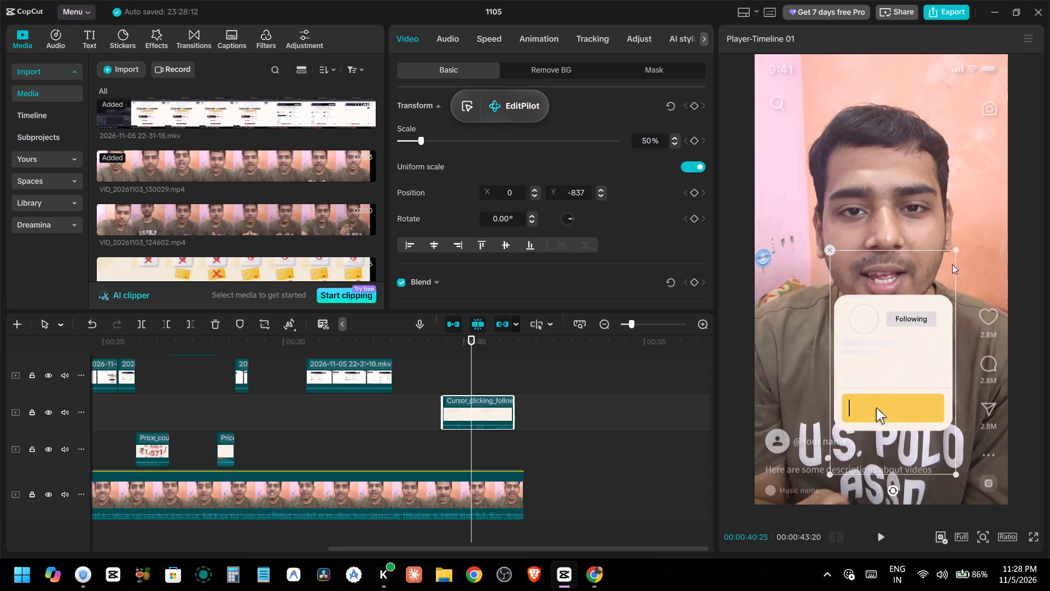
{"action": "left_click_drag", "start_coordinate": [952, 264], "coordinate": [942, 267]}
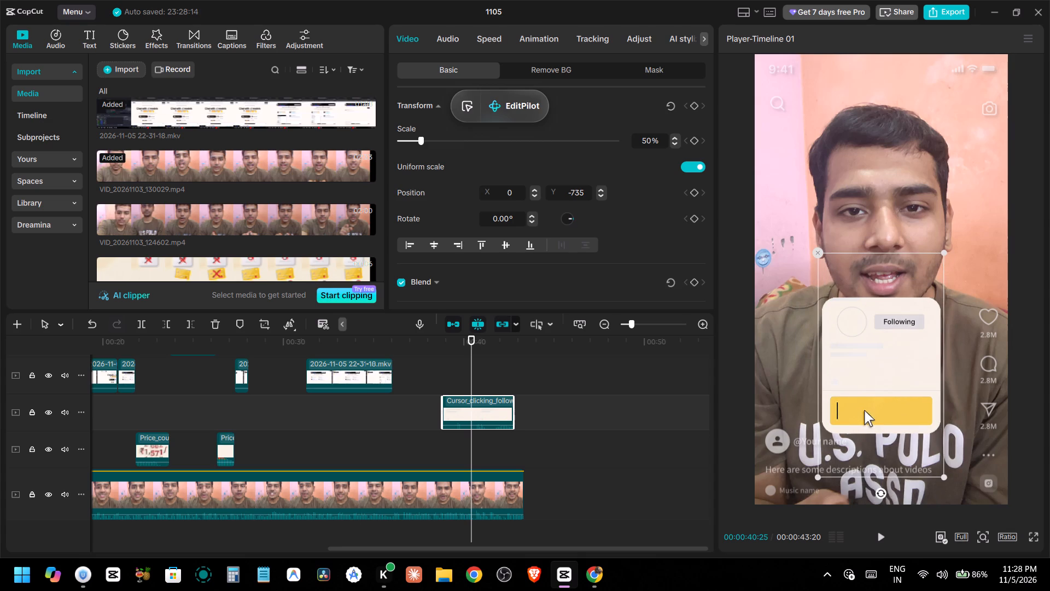
{"action": "left_click_drag", "start_coordinate": [939, 258], "coordinate": [906, 297]}
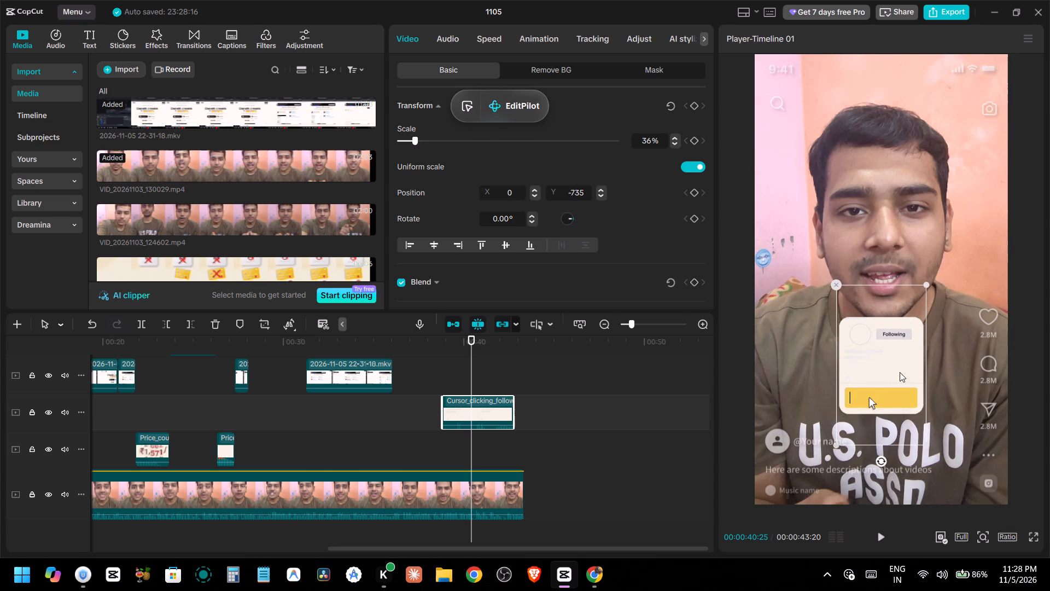
{"action": "left_click_drag", "start_coordinate": [900, 372], "coordinate": [897, 402]}
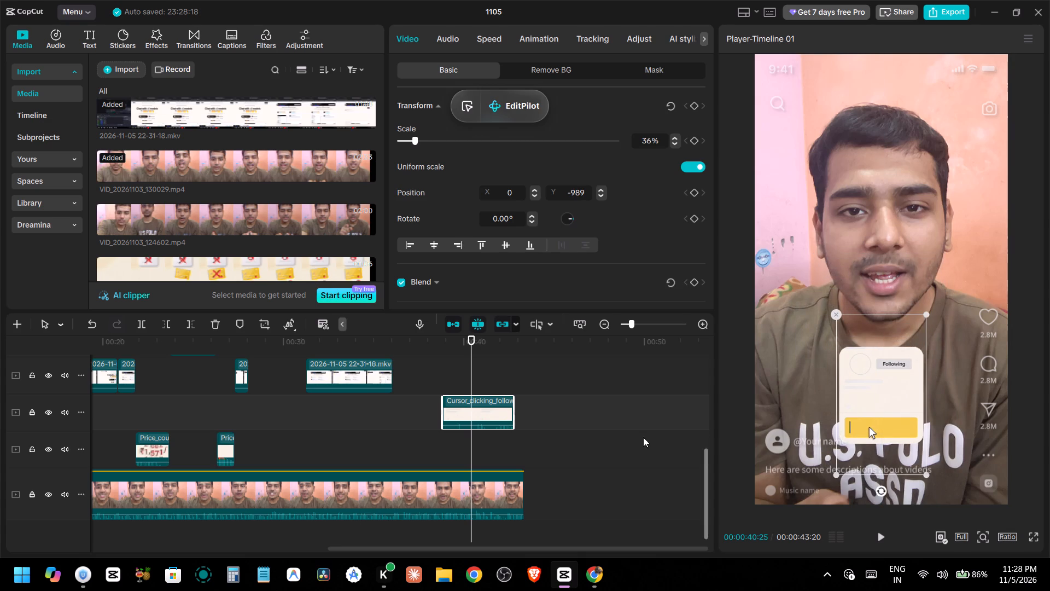
Play the ending from just before the follow-button clip to check the masked card's size, placement and timing.
{"action": "left_click", "coordinate": [432, 379]}
{"action": "key", "text": "space"}
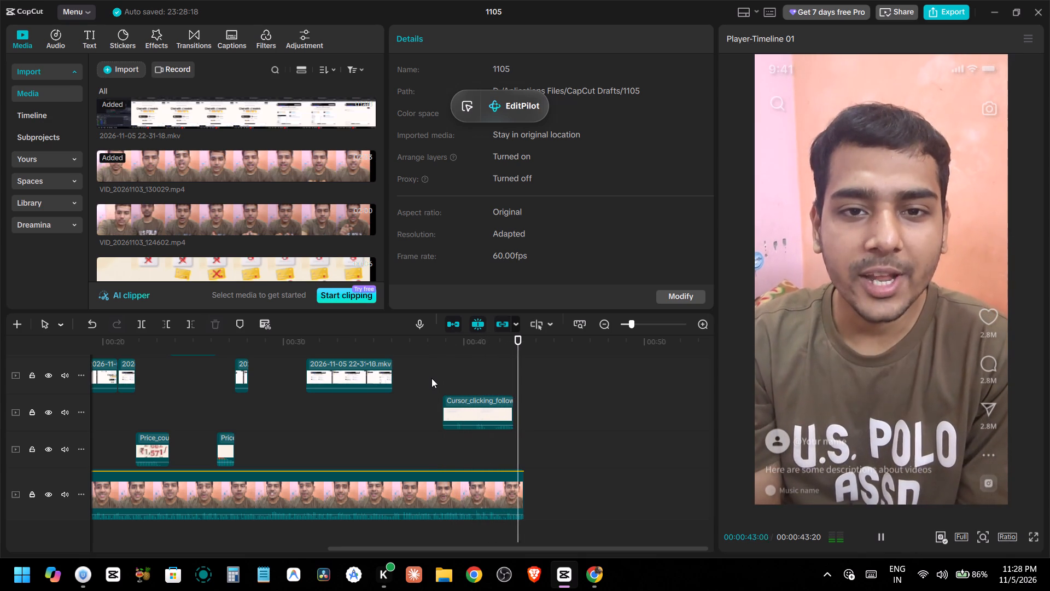
{"action": "key", "text": "space"}
{"action": "key", "text": "space"}
Move the EditPilot overlay clear of the speed slider and slow the follow-button clip to 0.84x.
{"action": "scroll", "coordinate": [454, 429], "scroll_direction": "down", "scroll_amount": 2, "text": "alt"}
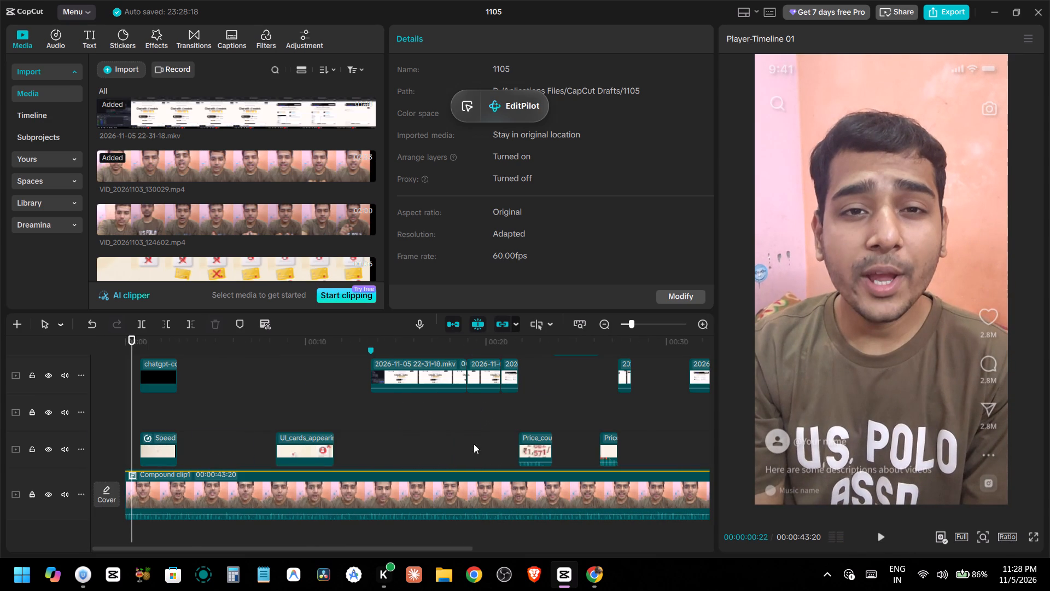
{"action": "scroll", "coordinate": [474, 444], "scroll_direction": "down", "scroll_amount": 8, "text": "alt"}
{"action": "left_click", "coordinate": [465, 412]}
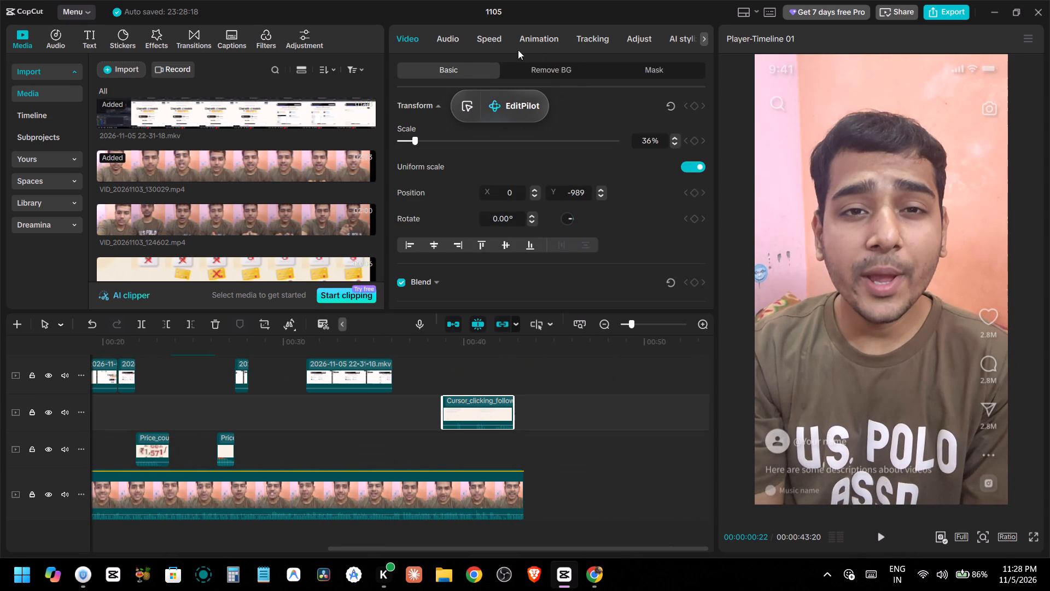
{"action": "left_click", "coordinate": [498, 42]}
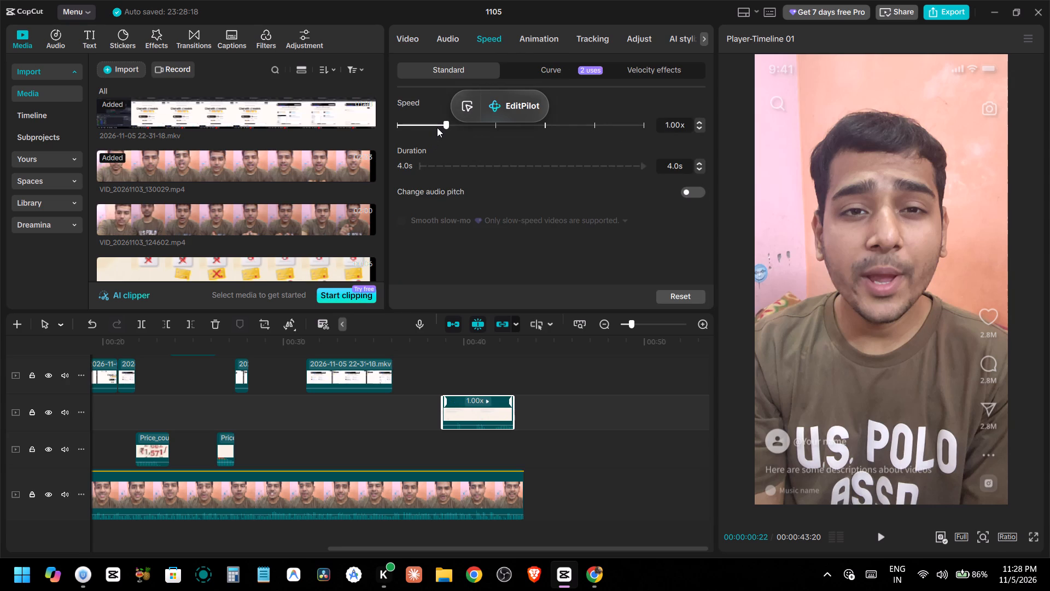
{"action": "left_click", "coordinate": [437, 125]}
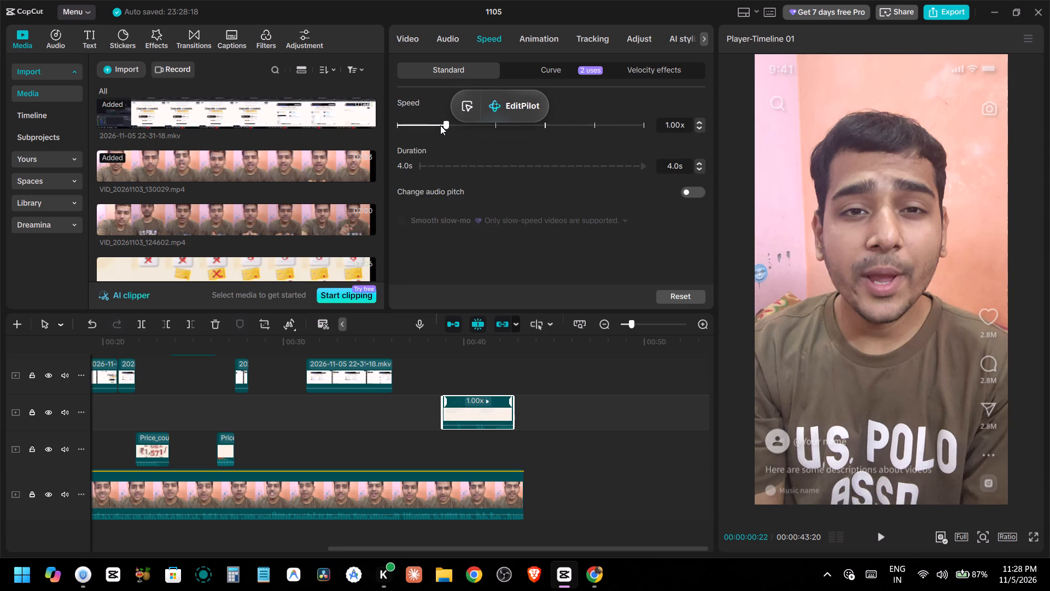
{"action": "left_click", "coordinate": [440, 124]}
{"action": "left_click_drag", "start_coordinate": [450, 125], "coordinate": [440, 125]}
{"action": "left_click", "coordinate": [437, 125]}
{"action": "left_click", "coordinate": [439, 124]}
{"action": "left_click_drag", "start_coordinate": [447, 123], "coordinate": [440, 125]}
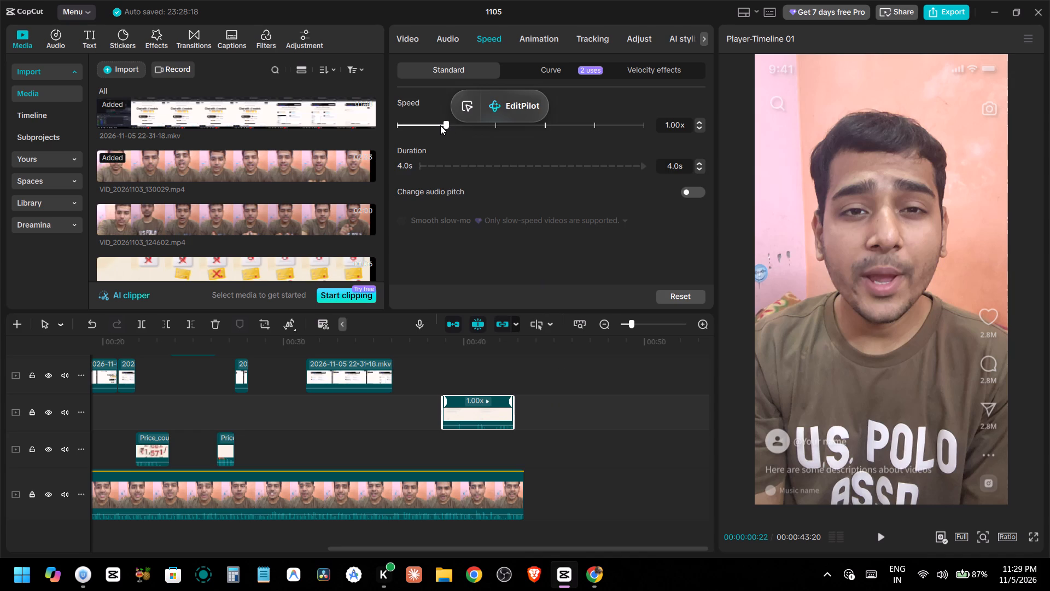
{"action": "left_click_drag", "start_coordinate": [440, 125], "coordinate": [441, 123]}
{"action": "left_click", "coordinate": [441, 123]}
{"action": "left_click_drag", "start_coordinate": [480, 107], "coordinate": [520, 99]}
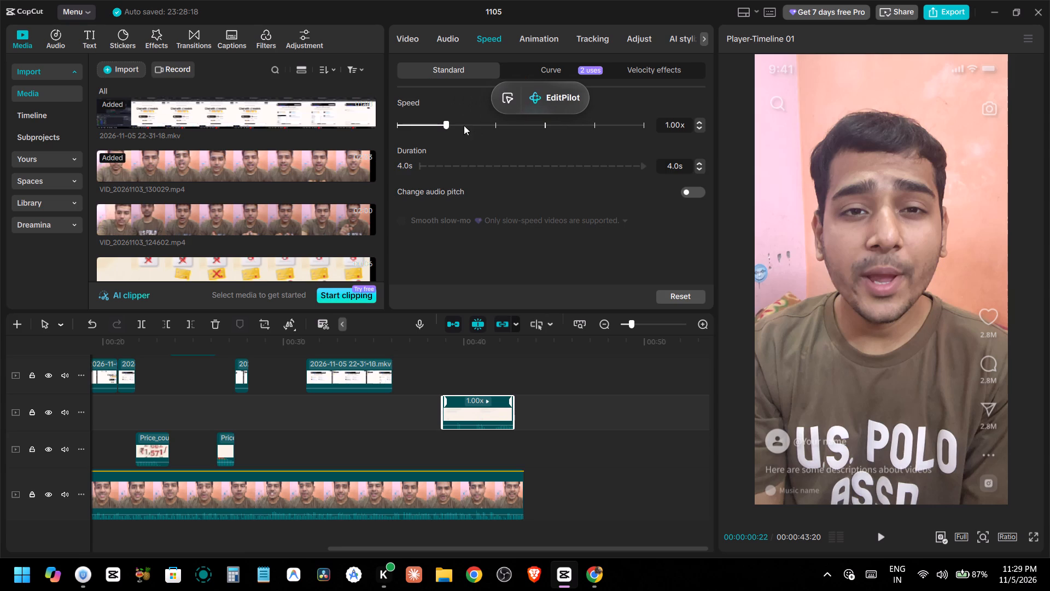
{"action": "left_click", "coordinate": [442, 126]}
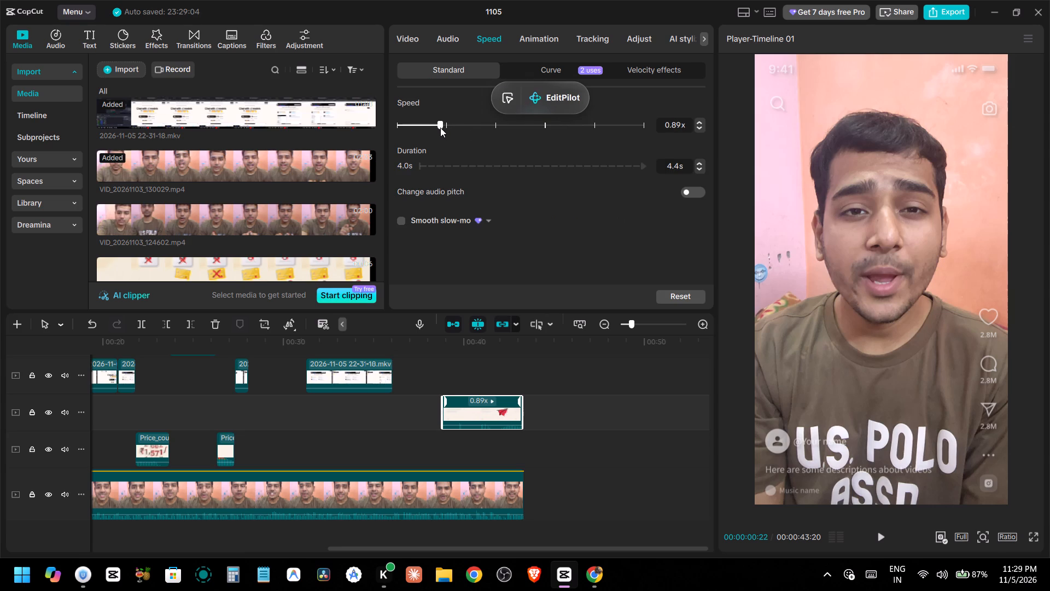
{"action": "left_click", "coordinate": [440, 128]}
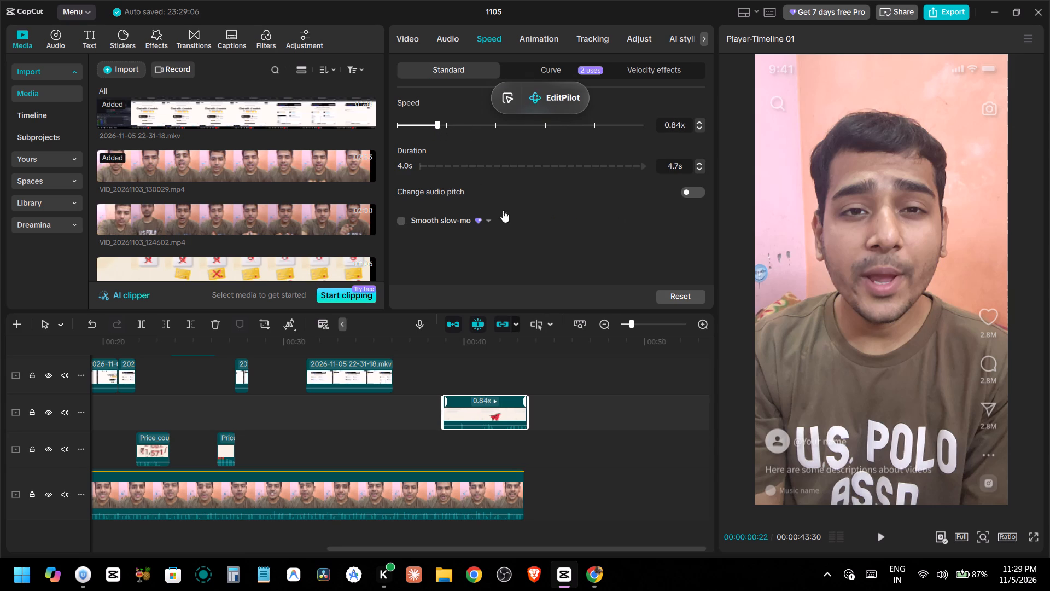
Trim the end of the slowed follow-button clip to match the main video's end at 00:00:43:20.
{"action": "left_click", "coordinate": [512, 349]}
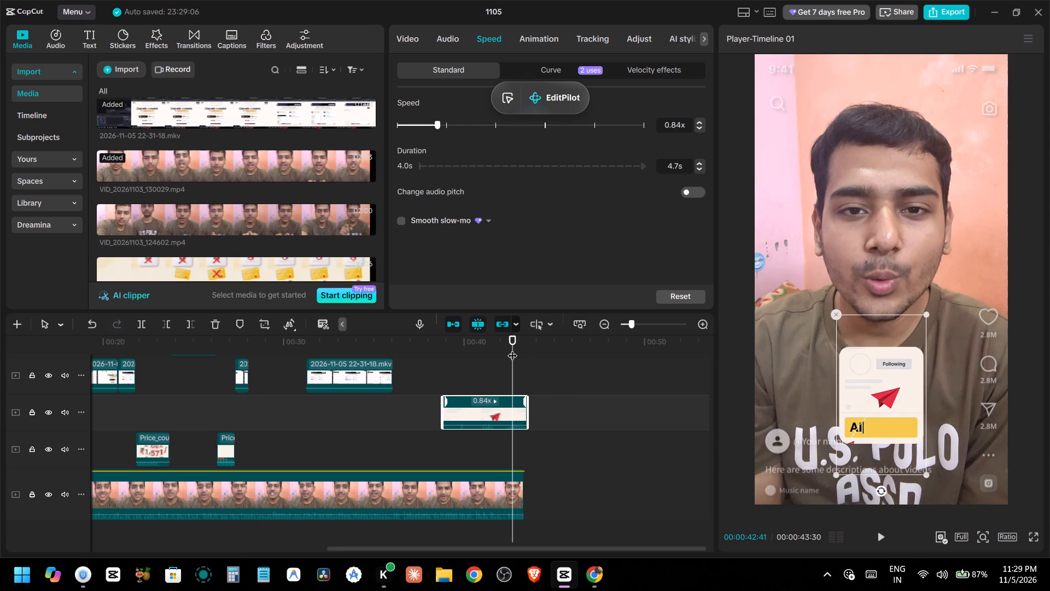
{"action": "key", "text": "Down"}
{"action": "key", "text": "w"}
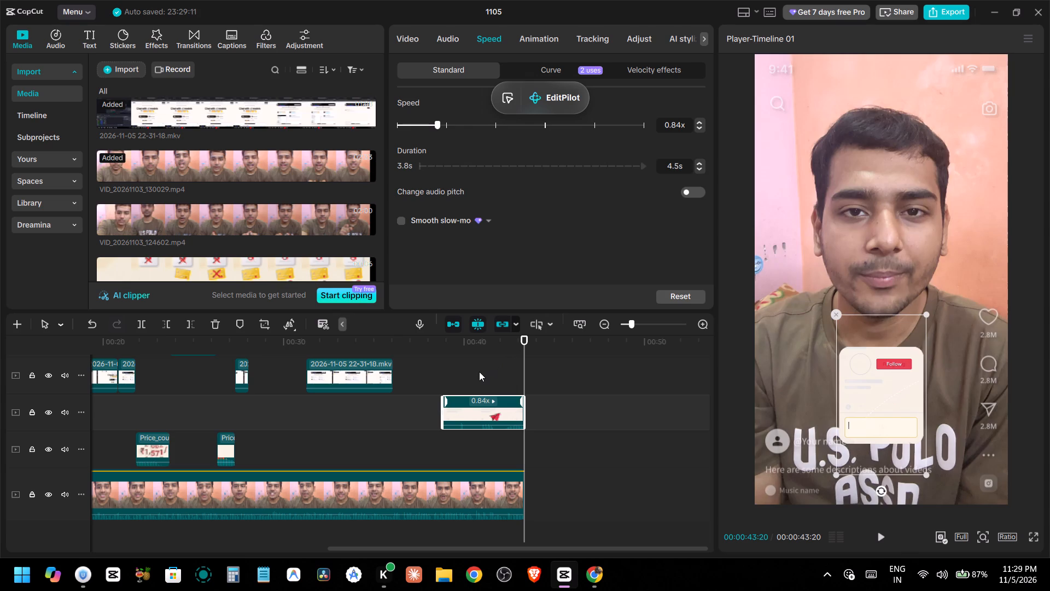
Play the slowed follow-button clip from its middle and again from near its start to check the timing against the speech.
{"action": "left_click", "coordinate": [476, 345]}
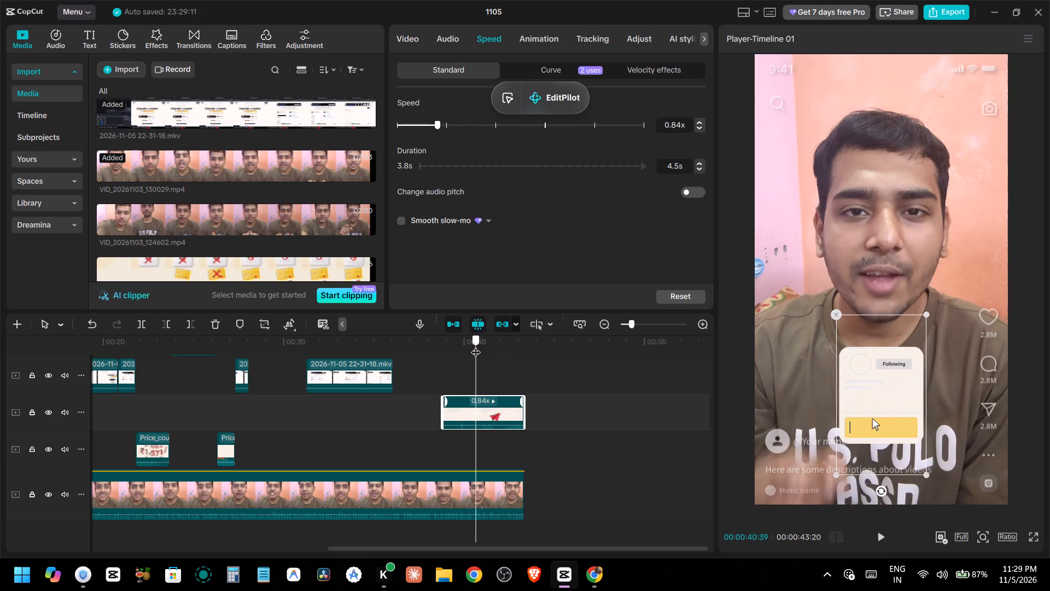
{"action": "key", "text": "space"}
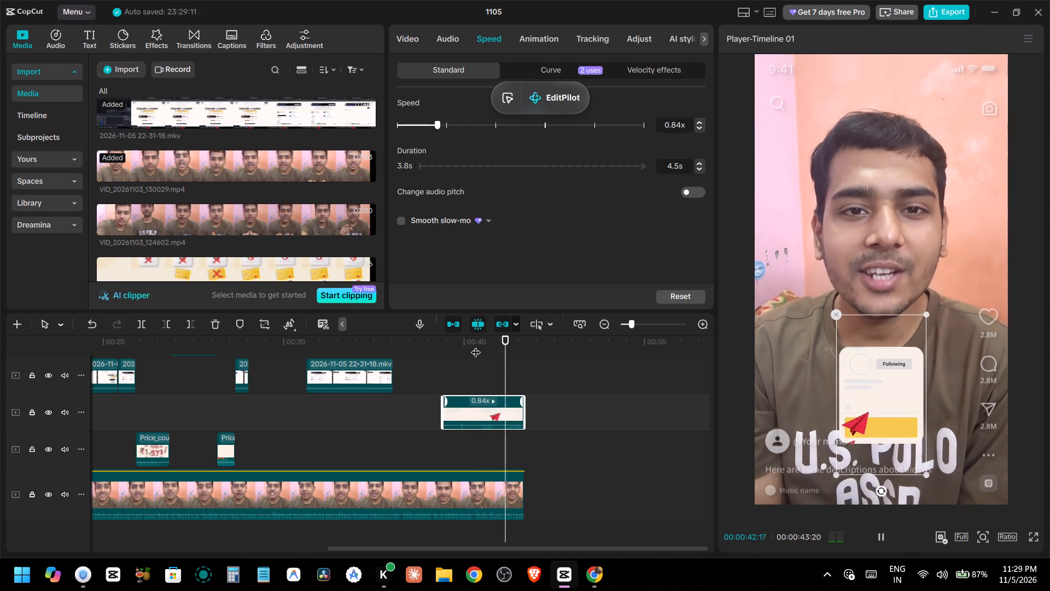
{"action": "key", "text": "space"}
{"action": "left_click", "coordinate": [452, 345]}
{"action": "key", "text": "space"}
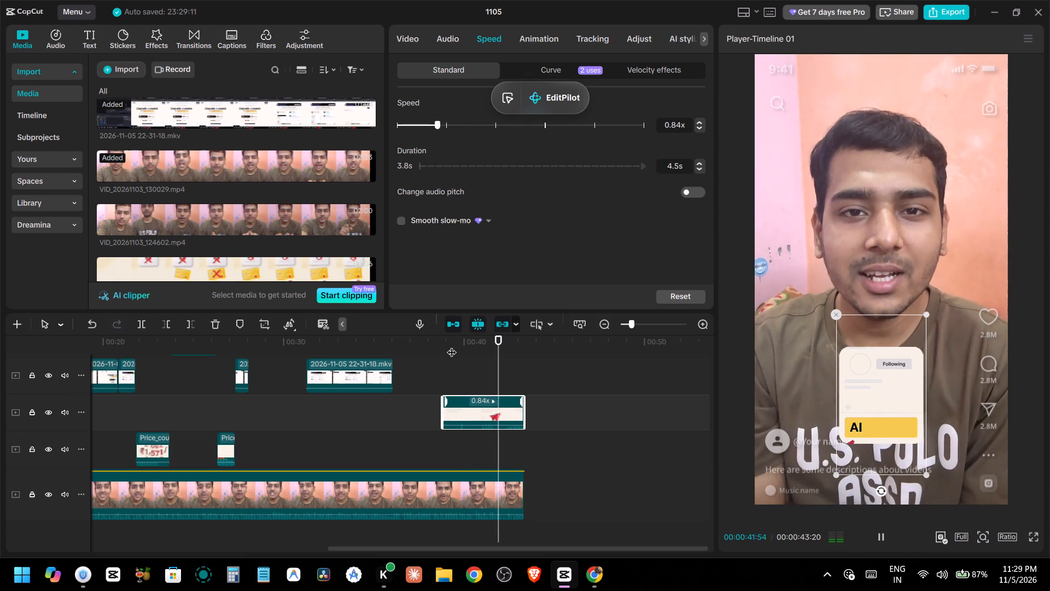
{"action": "key", "text": "space"}
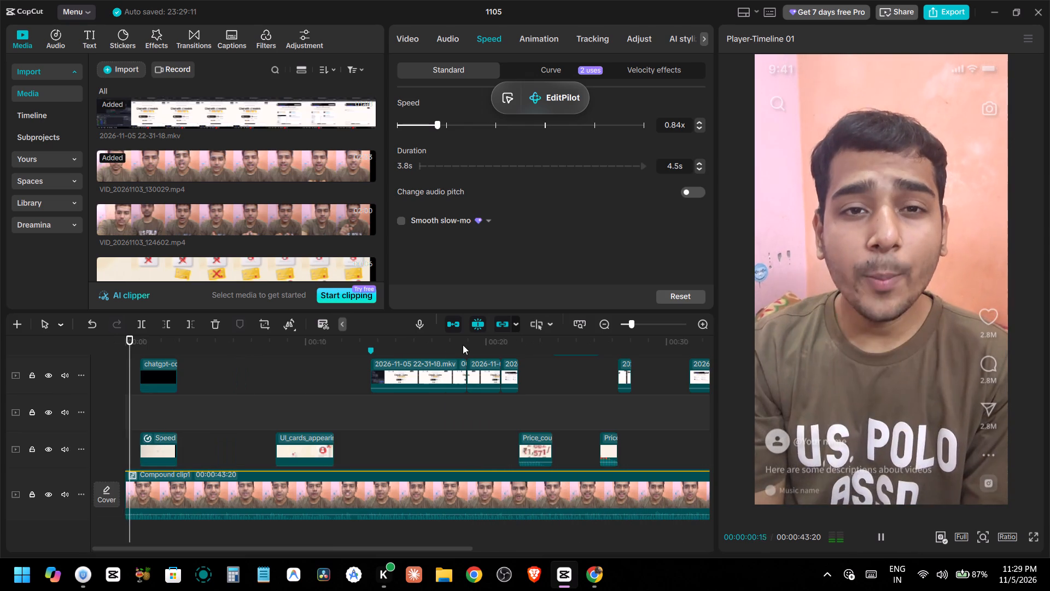
Look through all overlay and sticker tracks from the opening clips to the end of the timeline.
{"action": "key", "text": "space"}
{"action": "scroll", "coordinate": [410, 449], "scroll_direction": "up", "scroll_amount": 1}
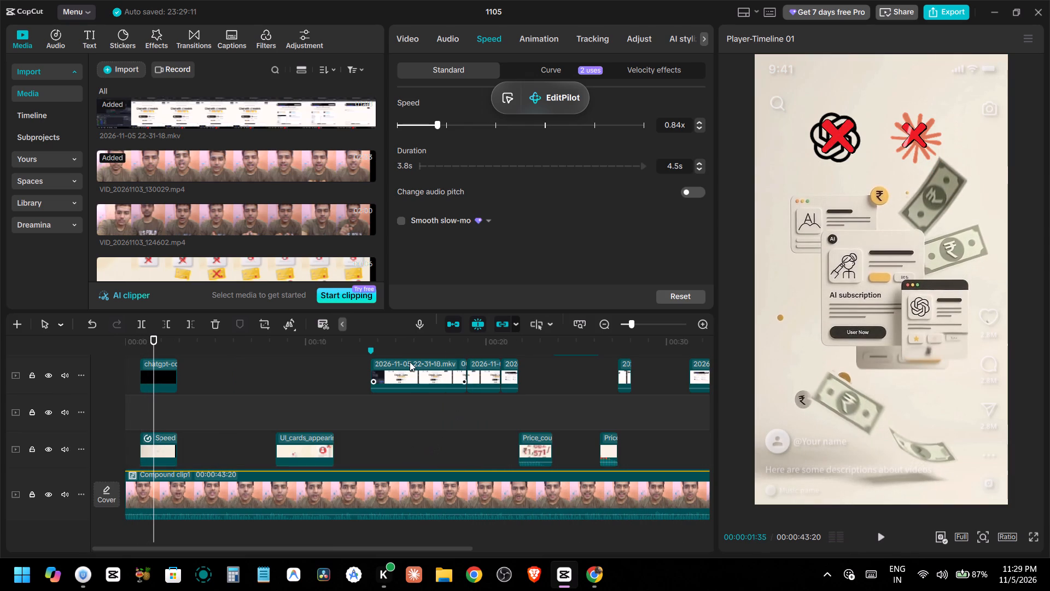
{"action": "scroll", "coordinate": [186, 448], "scroll_direction": "up", "scroll_amount": 2, "text": "ctrl"}
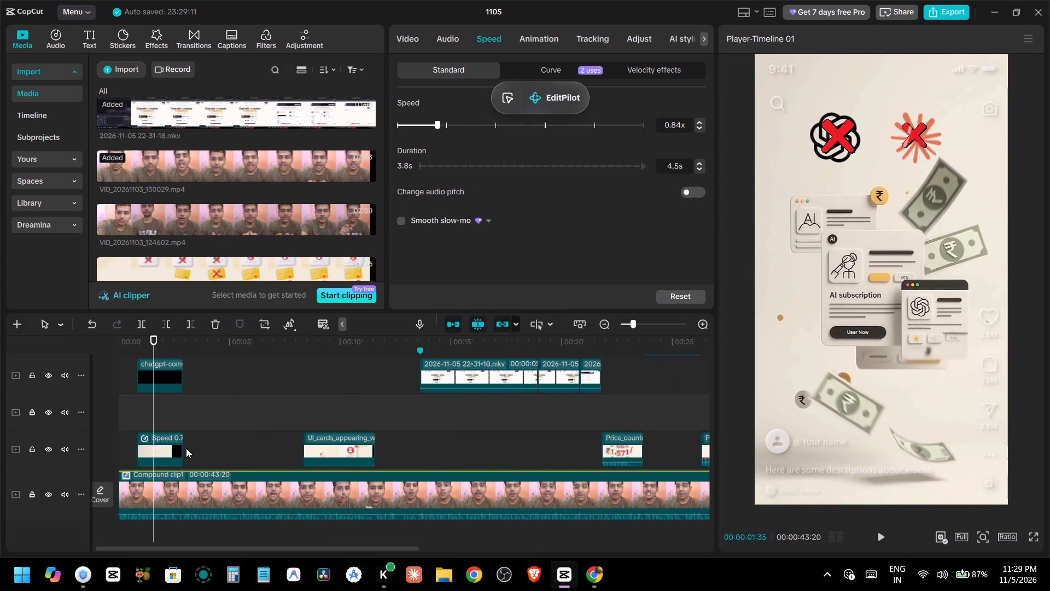
{"action": "left_click", "coordinate": [132, 404]}
{"action": "left_click_drag", "start_coordinate": [132, 404], "coordinate": [115, 407]}
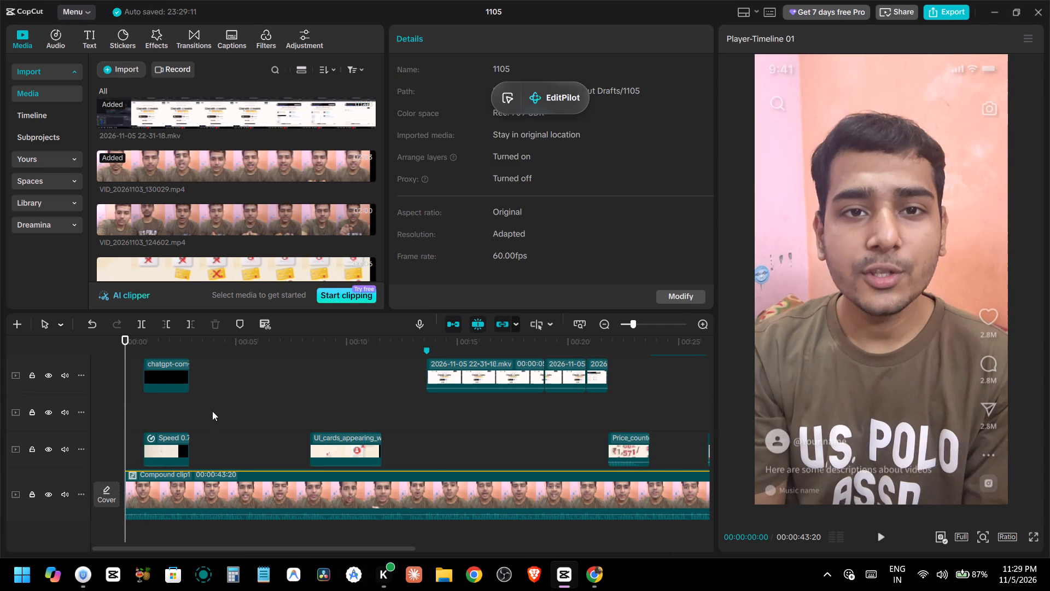
{"action": "scroll", "coordinate": [212, 411], "scroll_direction": "down", "scroll_amount": 7, "text": "ctrl"}
{"action": "scroll", "coordinate": [212, 411], "scroll_direction": "up", "scroll_amount": 5, "text": "ctrl"}
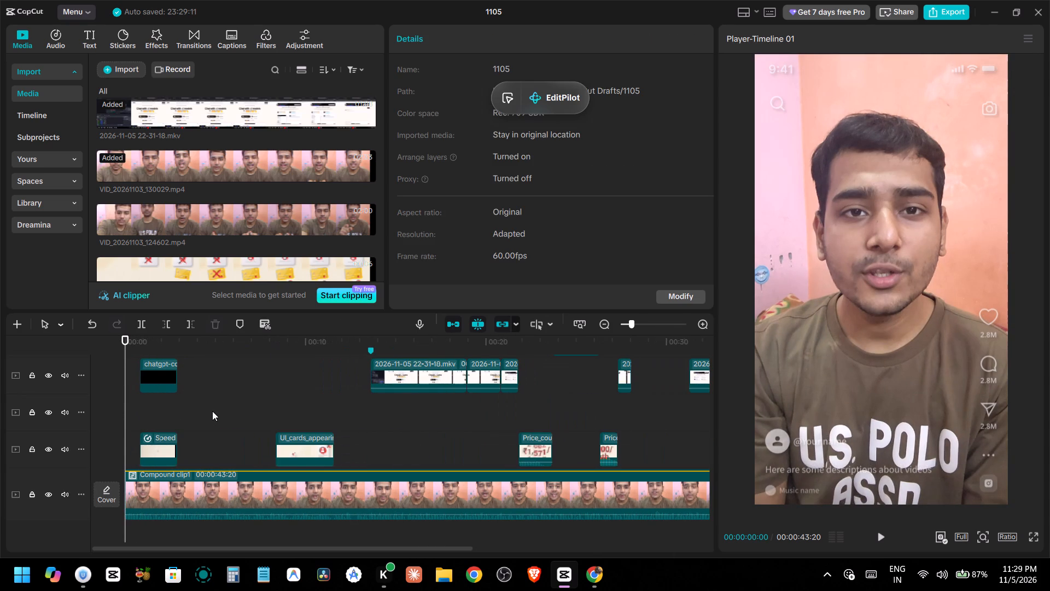
{"action": "scroll", "coordinate": [212, 411], "scroll_direction": "up", "scroll_amount": 4}
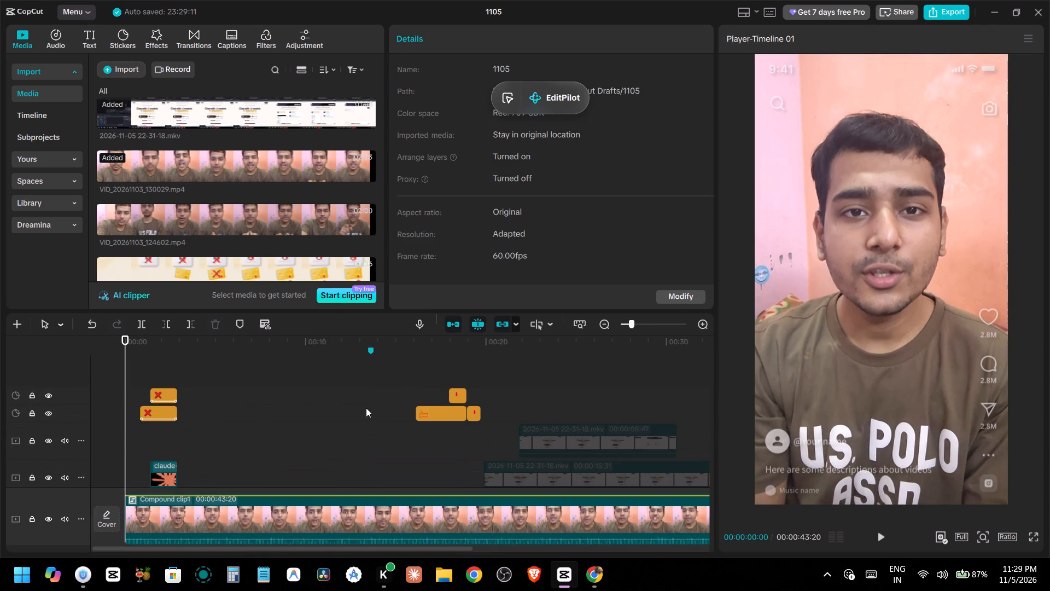
{"action": "scroll", "coordinate": [568, 433], "scroll_direction": "down", "scroll_amount": 1}
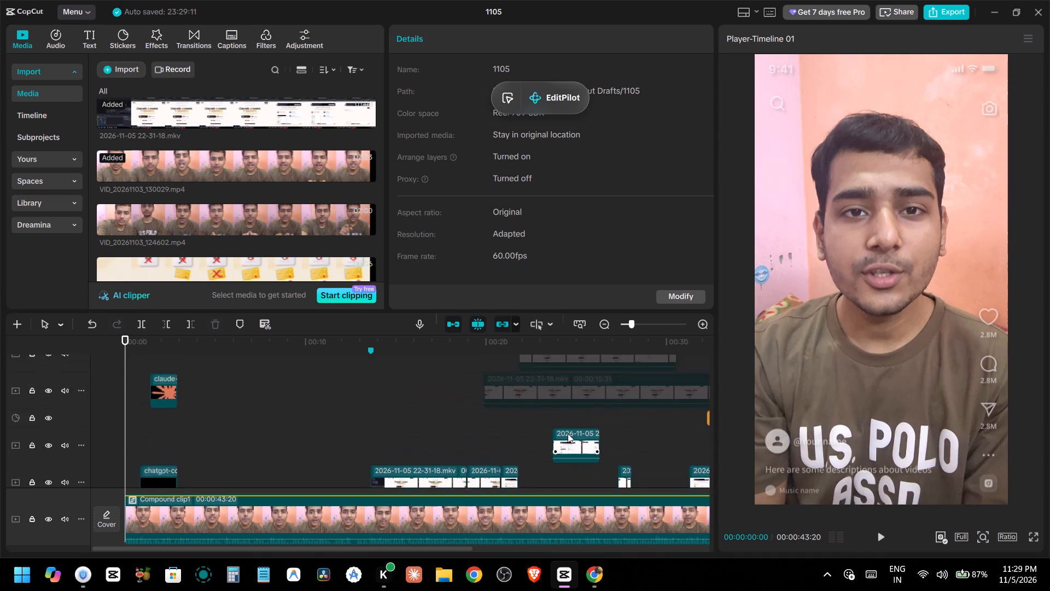
{"action": "scroll", "coordinate": [568, 433], "scroll_direction": "down", "scroll_amount": 1}
{"action": "scroll", "coordinate": [568, 433], "scroll_direction": "right", "scroll_amount": 3}
{"action": "scroll", "coordinate": [568, 433], "scroll_direction": "left", "scroll_amount": 3}
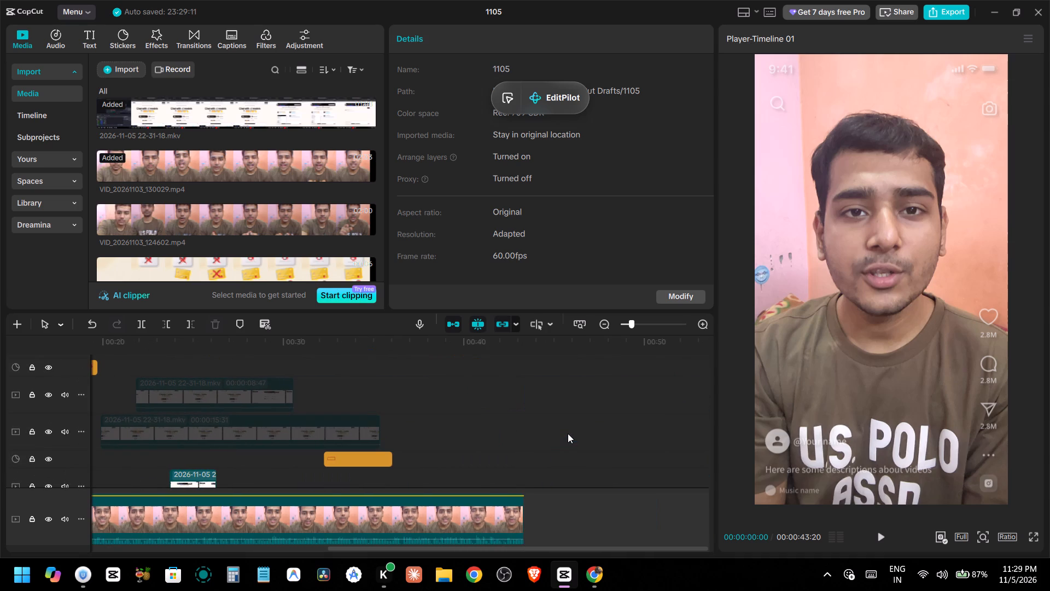
{"action": "scroll", "coordinate": [398, 404], "scroll_direction": "down", "scroll_amount": 4}
Play the lead-in to the follow-button card and the UNLIMITED screen-recording section to check their timing.
{"action": "left_click", "coordinate": [320, 417]}
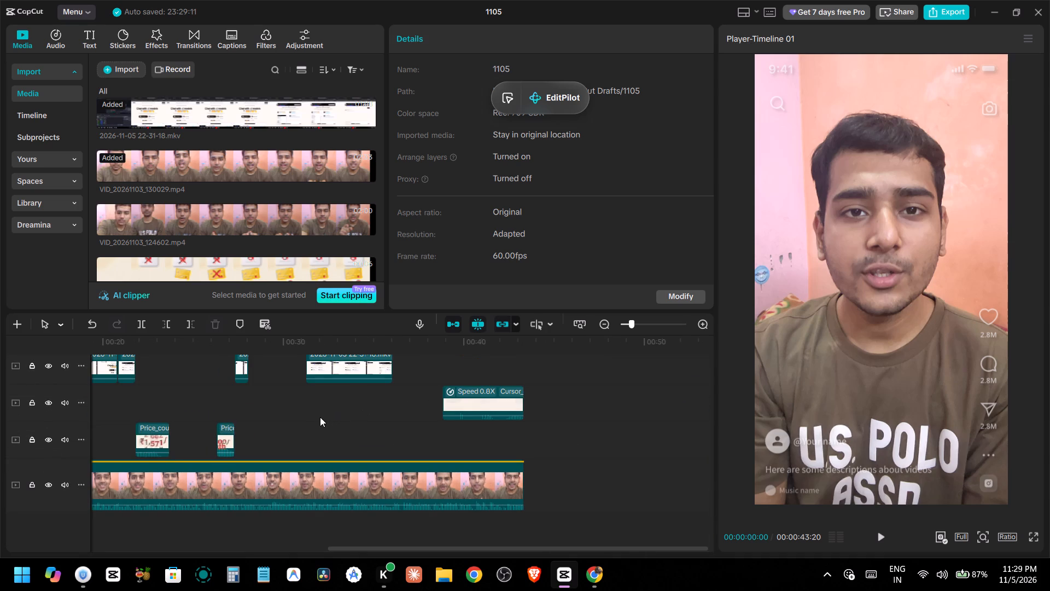
{"action": "left_click_drag", "start_coordinate": [320, 417], "coordinate": [409, 410]}
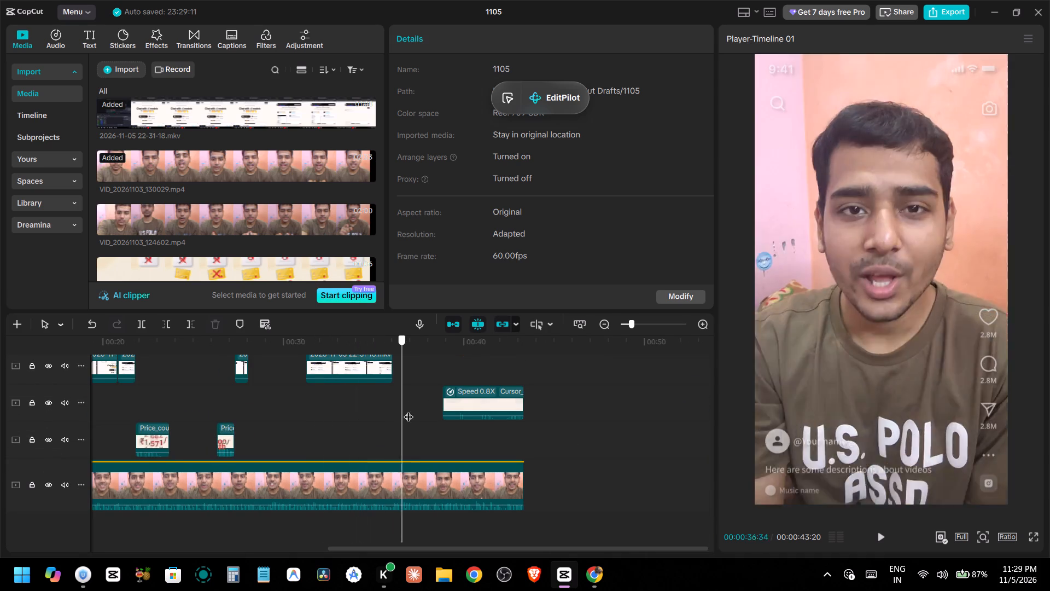
{"action": "left_click_drag", "start_coordinate": [409, 410], "coordinate": [329, 423]}
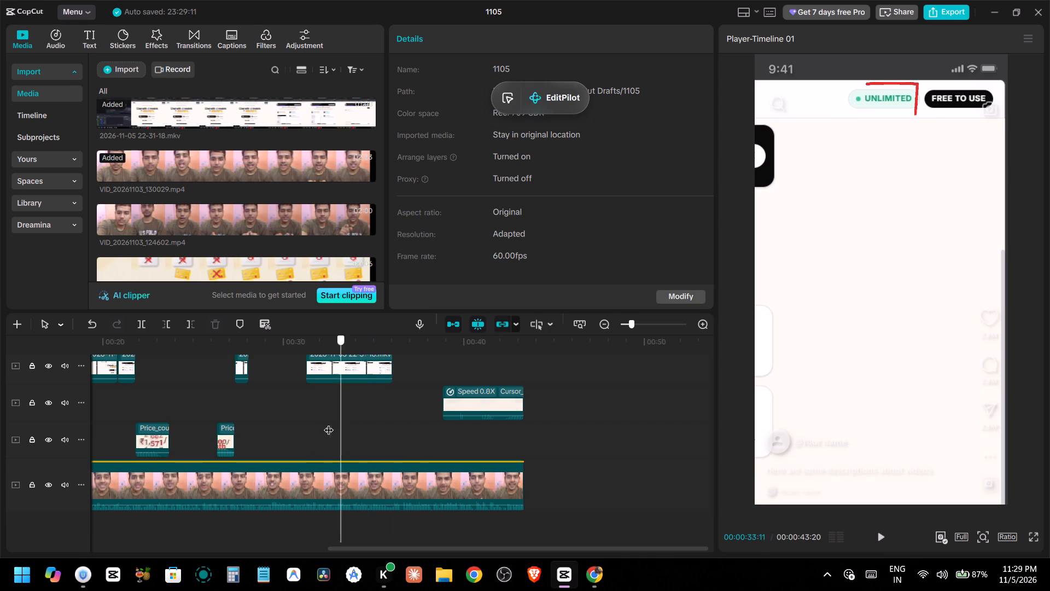
{"action": "left_click_drag", "start_coordinate": [329, 423], "coordinate": [384, 421]}
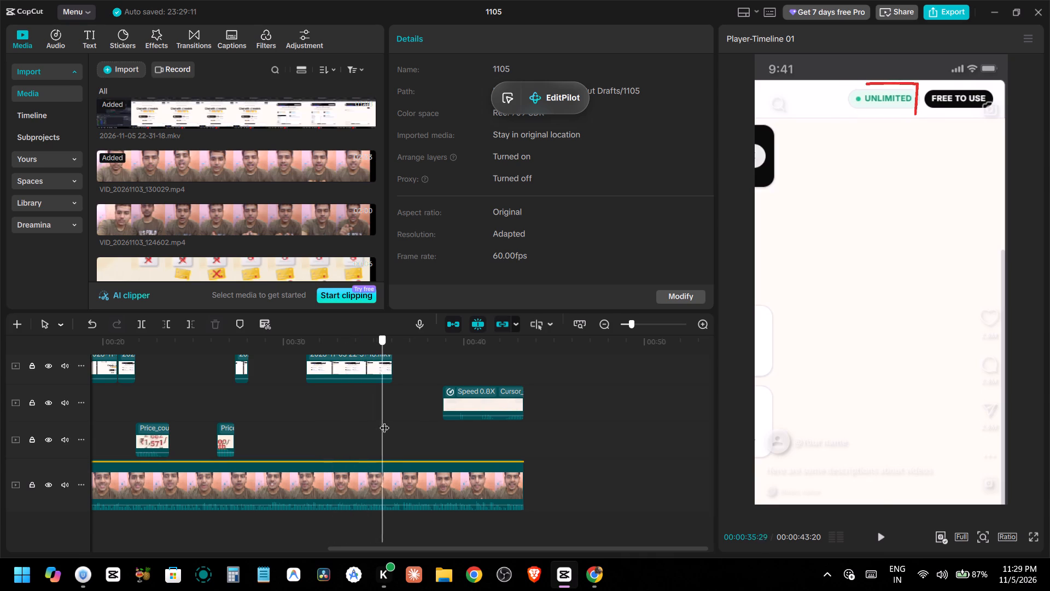
{"action": "left_click_drag", "start_coordinate": [384, 421], "coordinate": [391, 420]}
{"action": "key", "text": "space"}
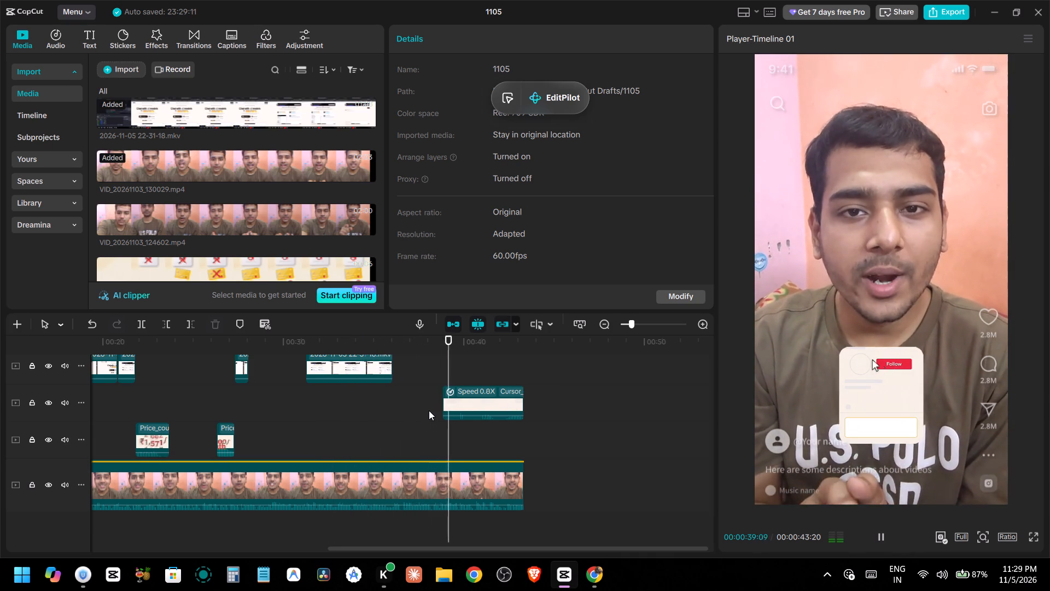
{"action": "key", "text": "space"}
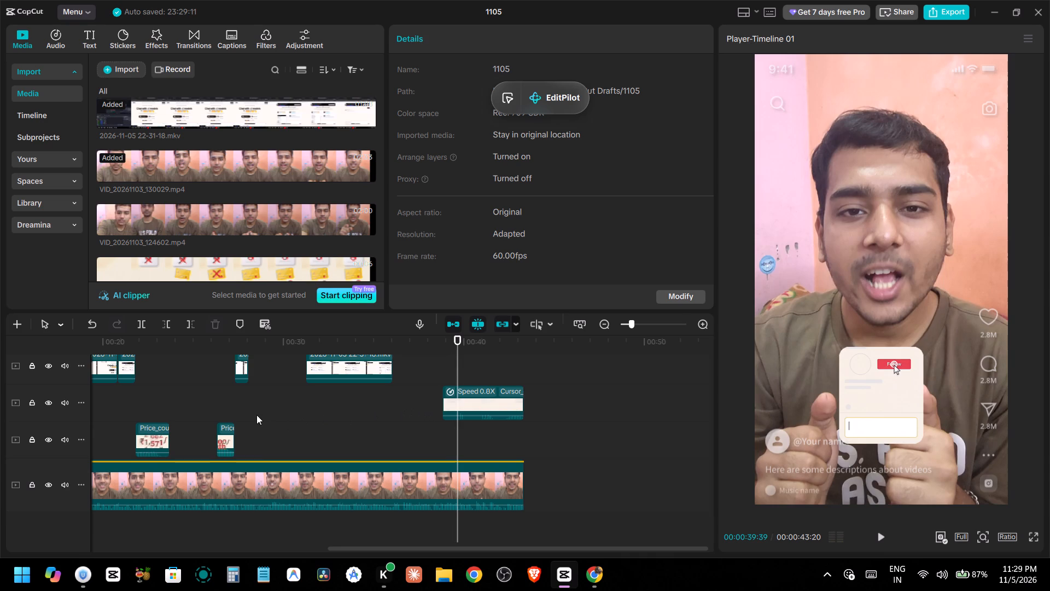
{"action": "left_click", "coordinate": [256, 415]}
{"action": "key", "text": "space"}
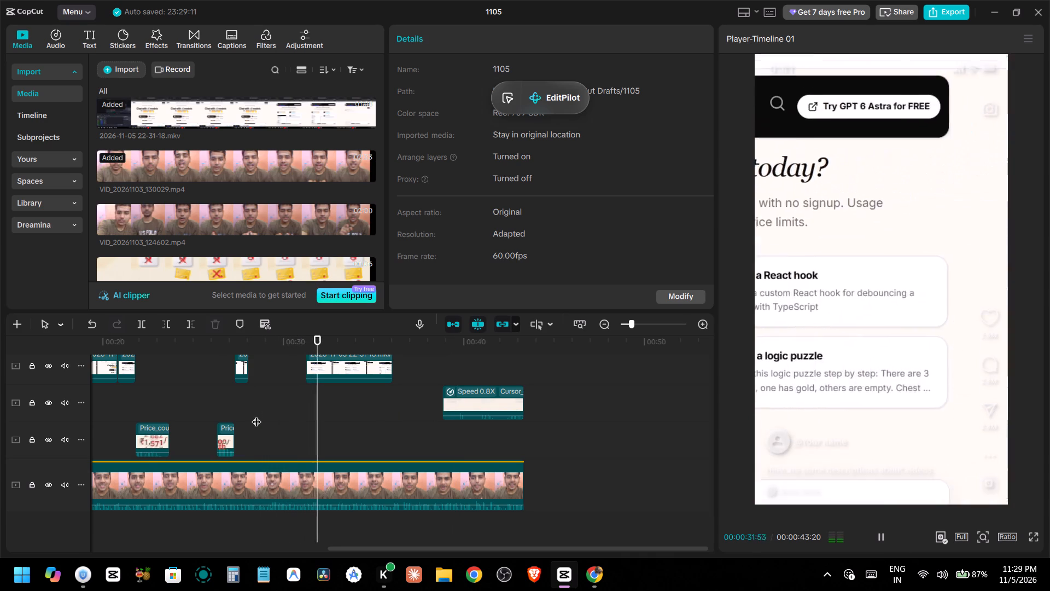
{"action": "key", "text": "space"}
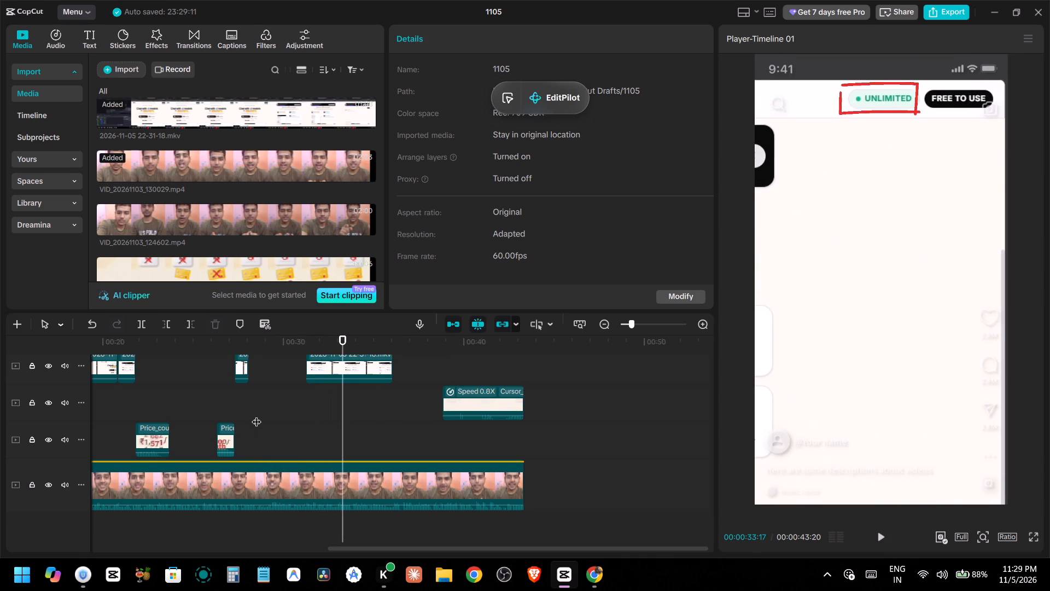
Enlarge the second price clip, showing the ₹0 FREE tag near 00:00:26, to 136% scale.
{"action": "double_click", "coordinate": [256, 415]}
{"action": "left_click_drag", "start_coordinate": [256, 415], "coordinate": [221, 415]}
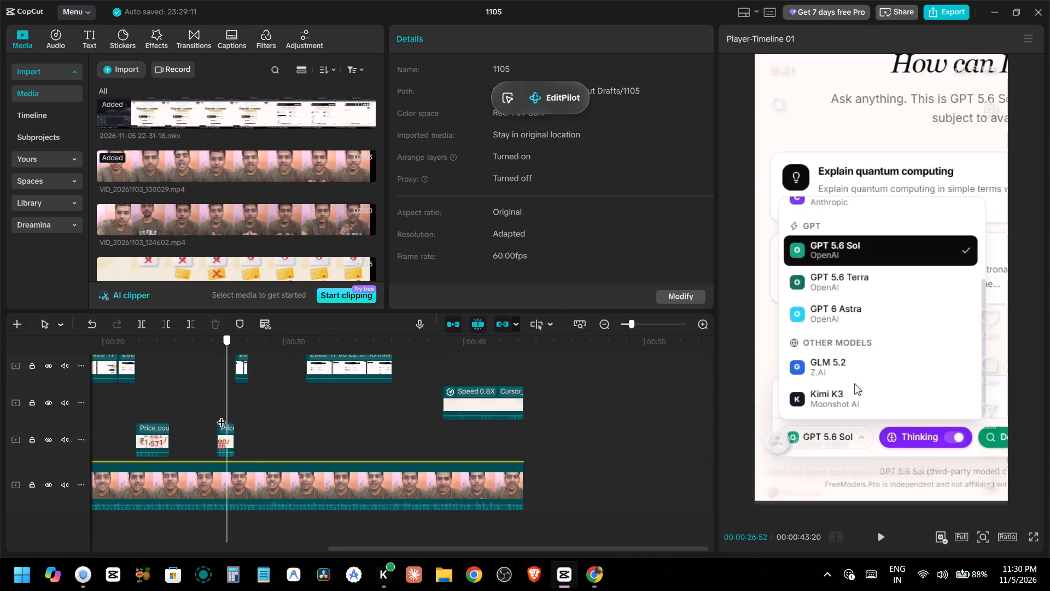
{"action": "left_click_drag", "start_coordinate": [221, 415], "coordinate": [213, 418]}
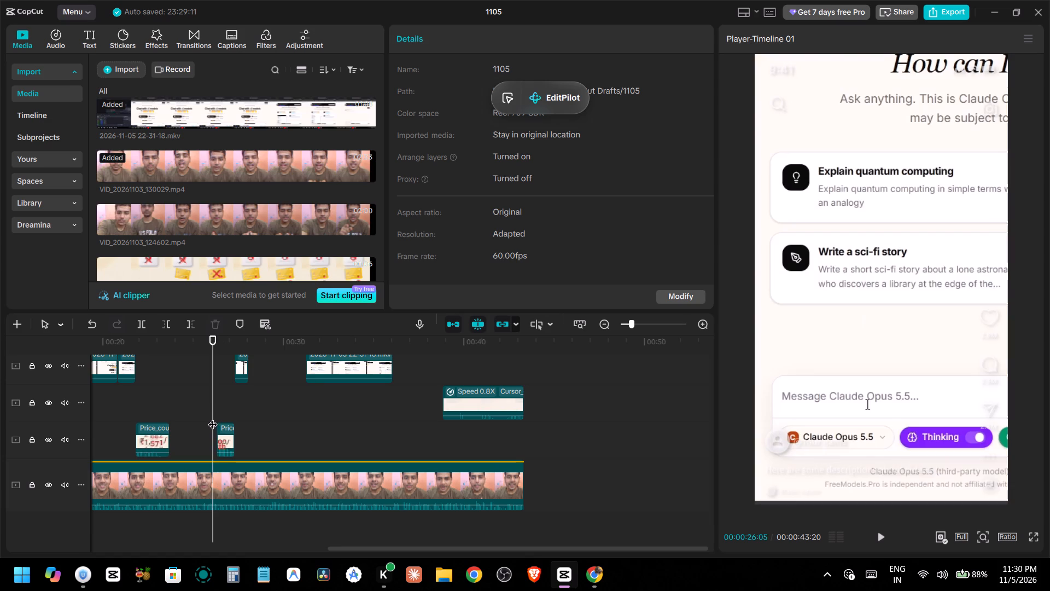
{"action": "left_click_drag", "start_coordinate": [213, 418], "coordinate": [224, 418]}
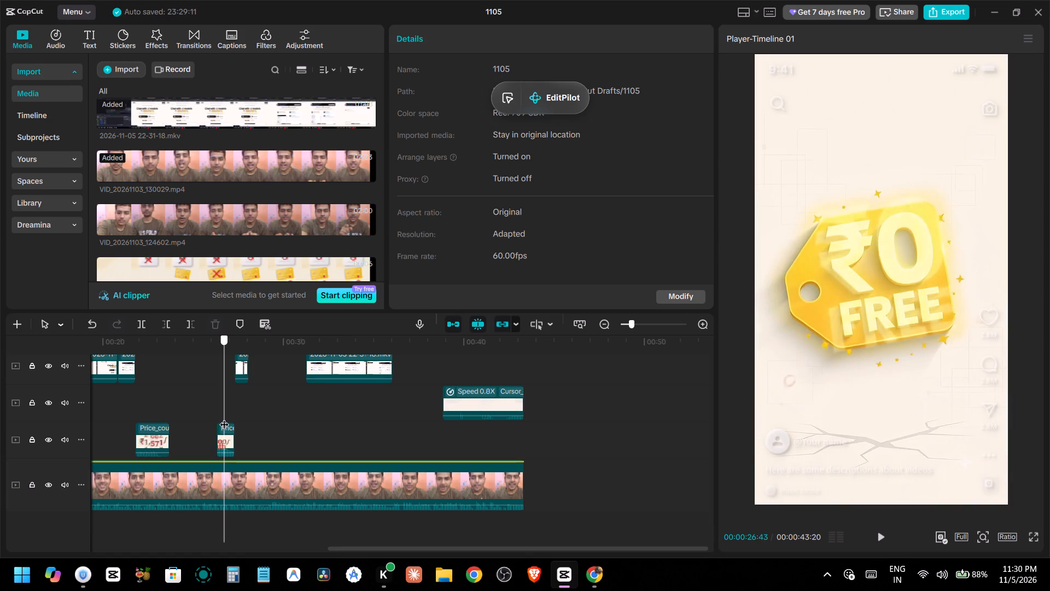
{"action": "left_click_drag", "start_coordinate": [224, 418], "coordinate": [225, 418]}
{"action": "left_click", "coordinate": [227, 438]}
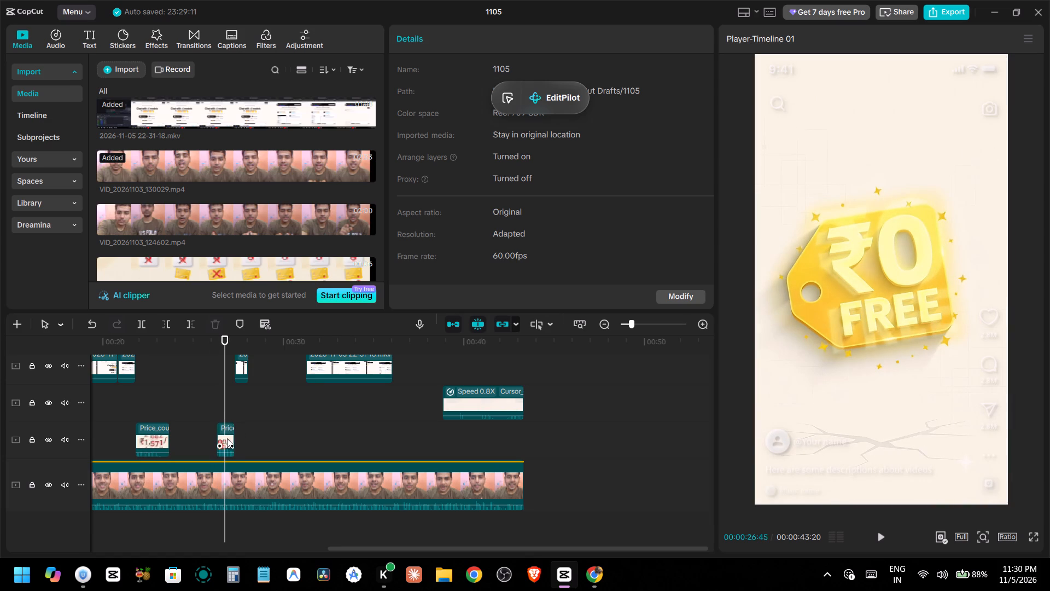
{"action": "scroll", "coordinate": [826, 322], "scroll_direction": "down", "scroll_amount": 3, "text": "ctrl"}
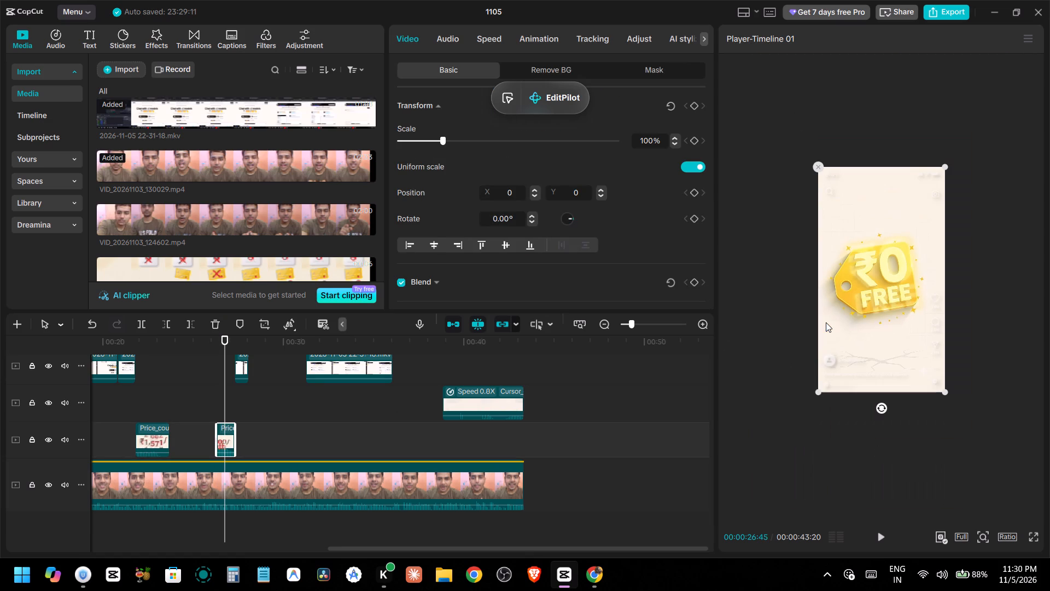
{"action": "left_click_drag", "start_coordinate": [820, 393], "coordinate": [816, 400]}
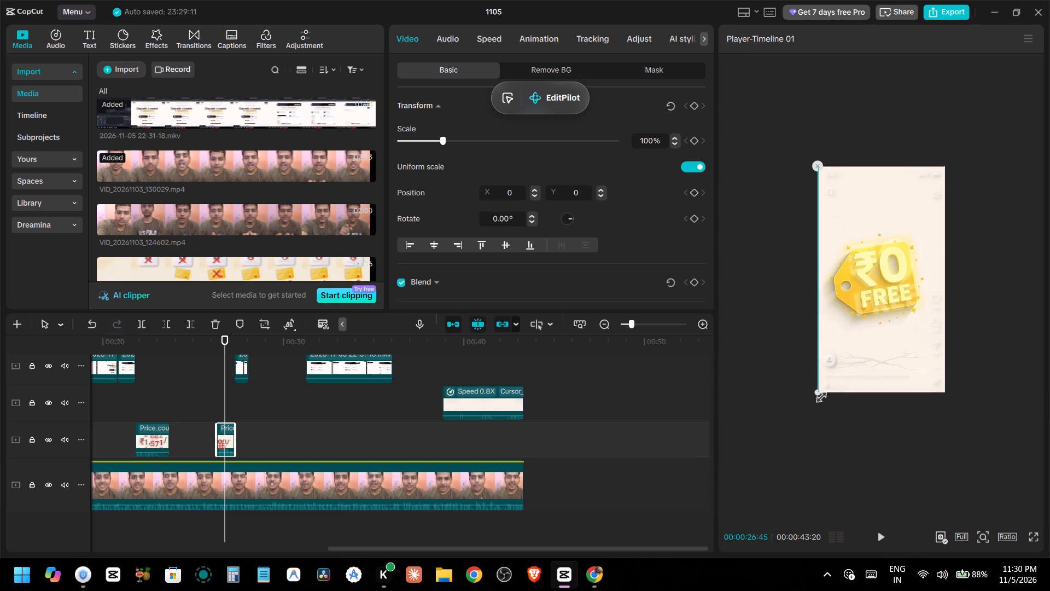
{"action": "left_click_drag", "start_coordinate": [816, 400], "coordinate": [787, 455]}
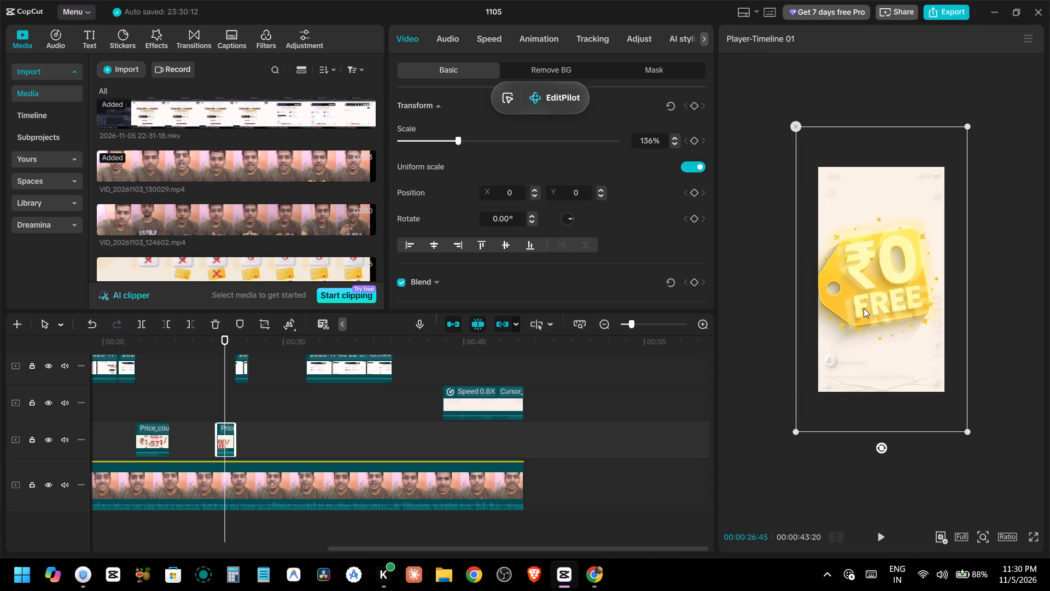
Reposition the enlarged ₹0 FREE clip to X 137, Y -38 so the tag fits within the frame.
{"action": "scroll", "coordinate": [864, 308], "scroll_direction": "up", "scroll_amount": 10, "text": "ctrl"}
{"action": "left_click_drag", "start_coordinate": [895, 293], "coordinate": [894, 246]}
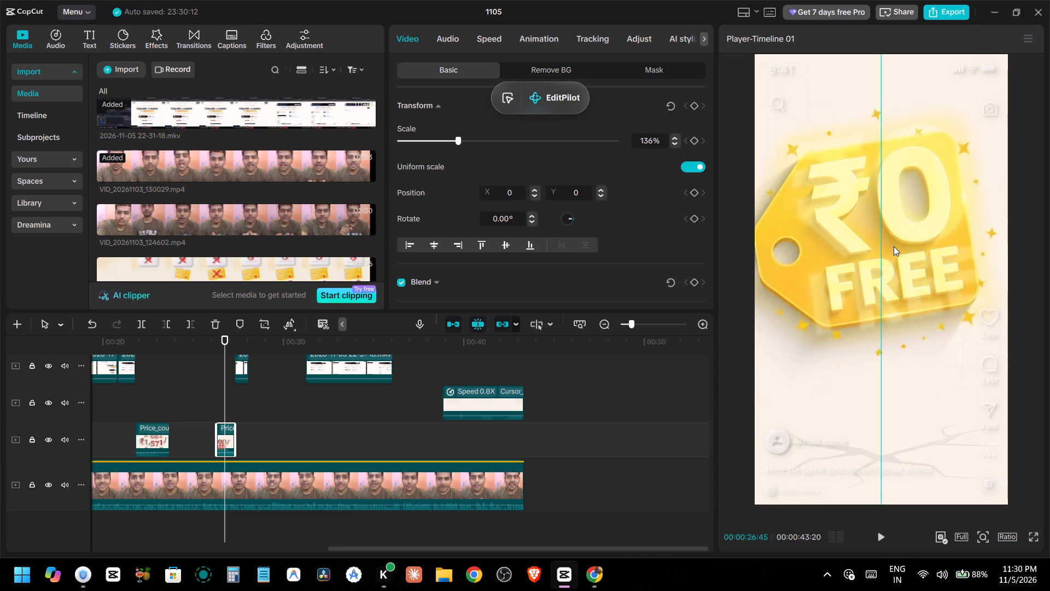
{"action": "left_click_drag", "start_coordinate": [894, 246], "coordinate": [891, 251]}
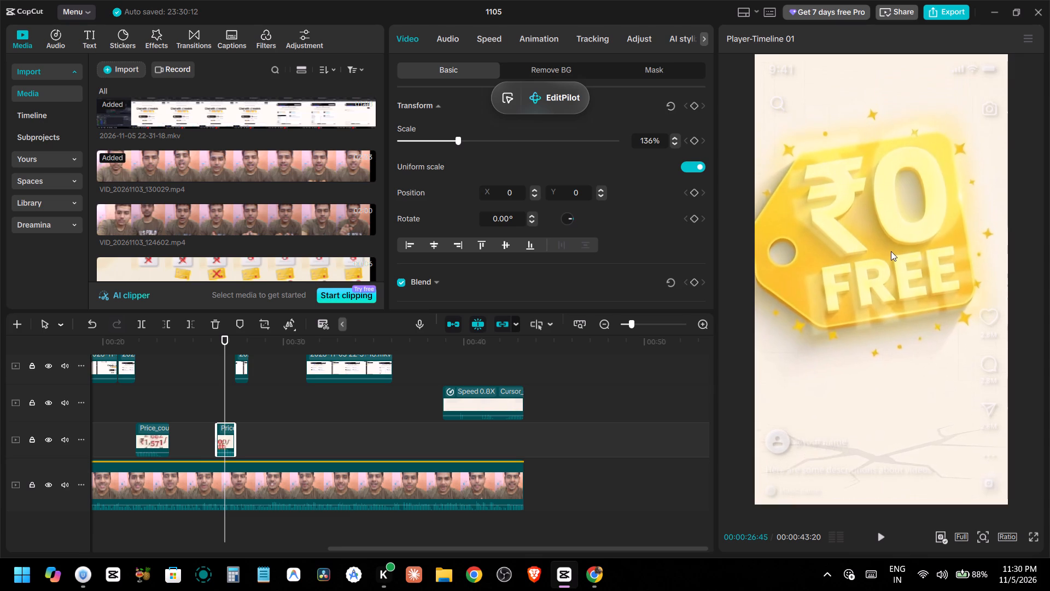
{"action": "left_click_drag", "start_coordinate": [891, 251], "coordinate": [908, 297]}
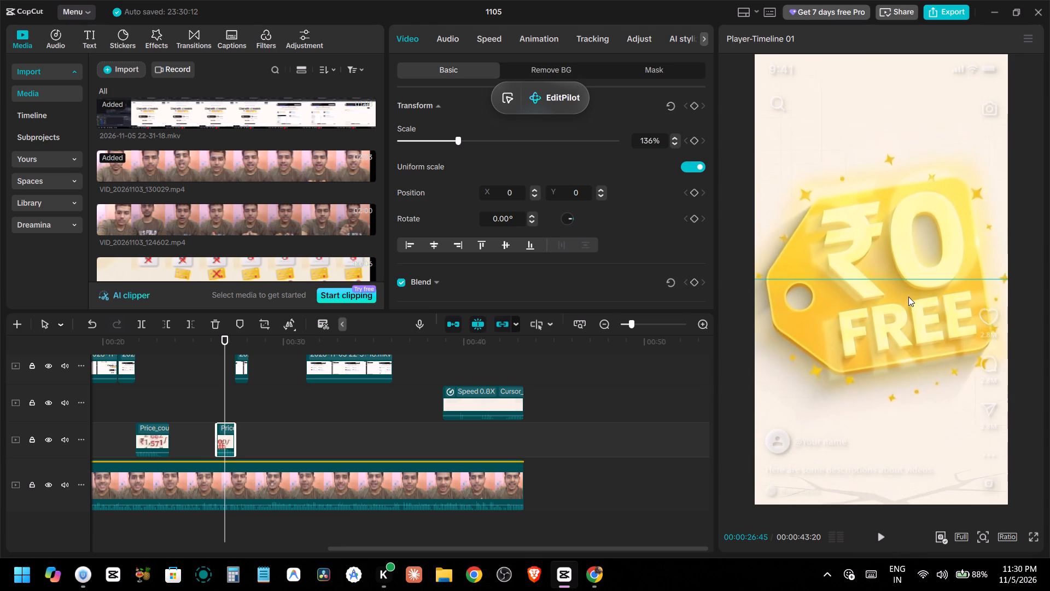
{"action": "left_click_drag", "start_coordinate": [908, 297], "coordinate": [911, 297]}
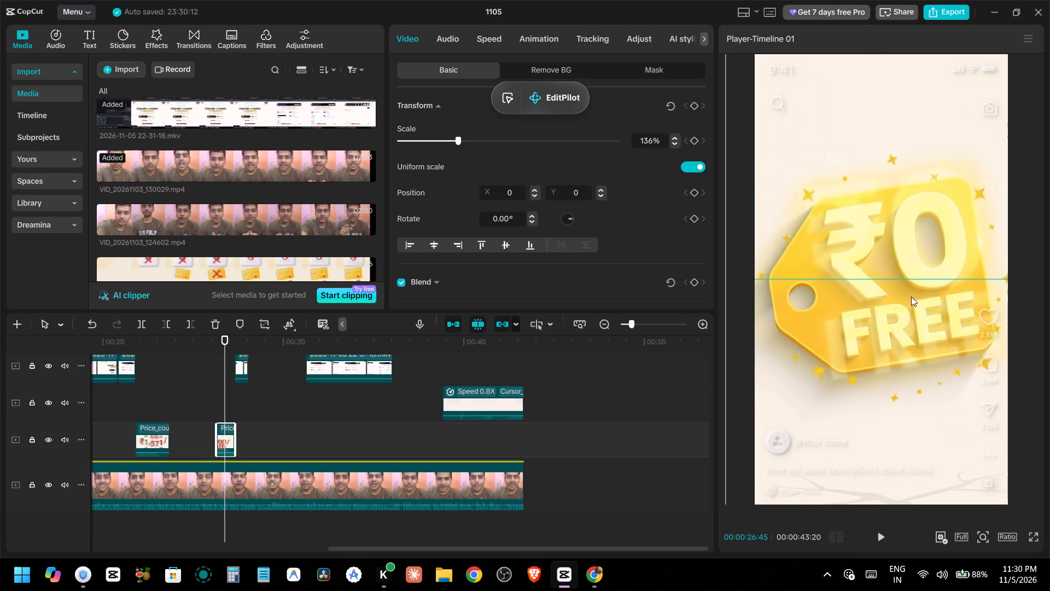
{"action": "left_click_drag", "start_coordinate": [911, 297], "coordinate": [911, 298]}
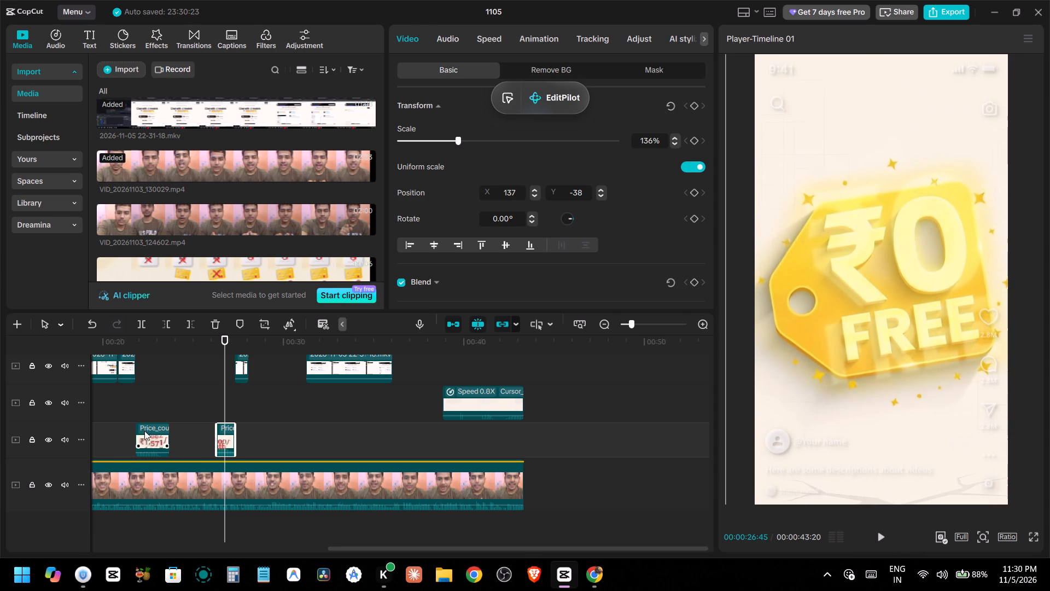
Enlarge the first price-counter clip near 00:00:22 to 123% scale and shift it to Y -38.
{"action": "left_click", "coordinate": [149, 404]}
{"action": "left_click", "coordinate": [156, 435]}
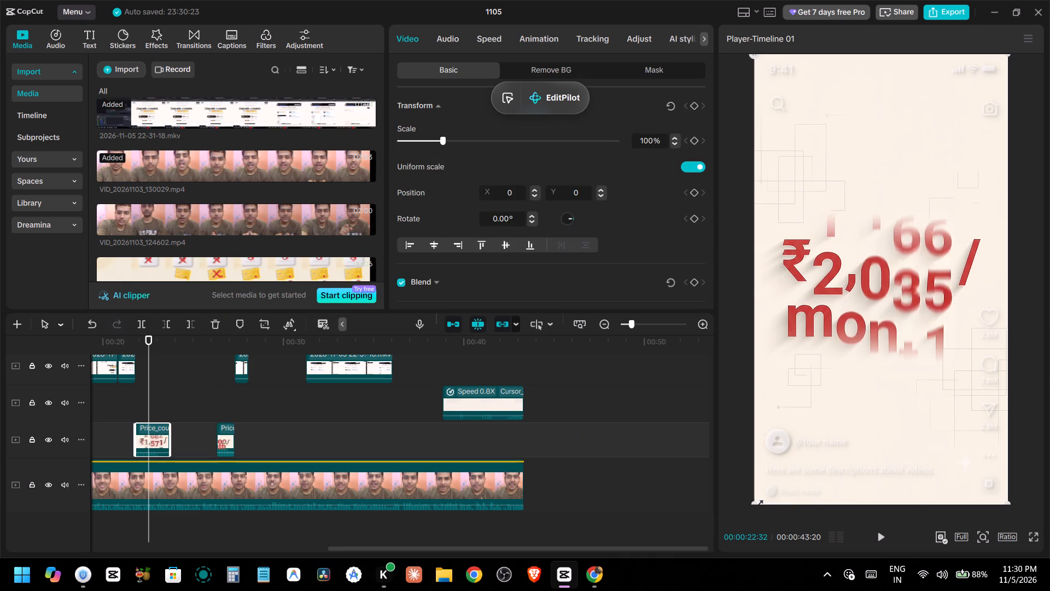
{"action": "left_click_drag", "start_coordinate": [756, 502], "coordinate": [719, 581]}
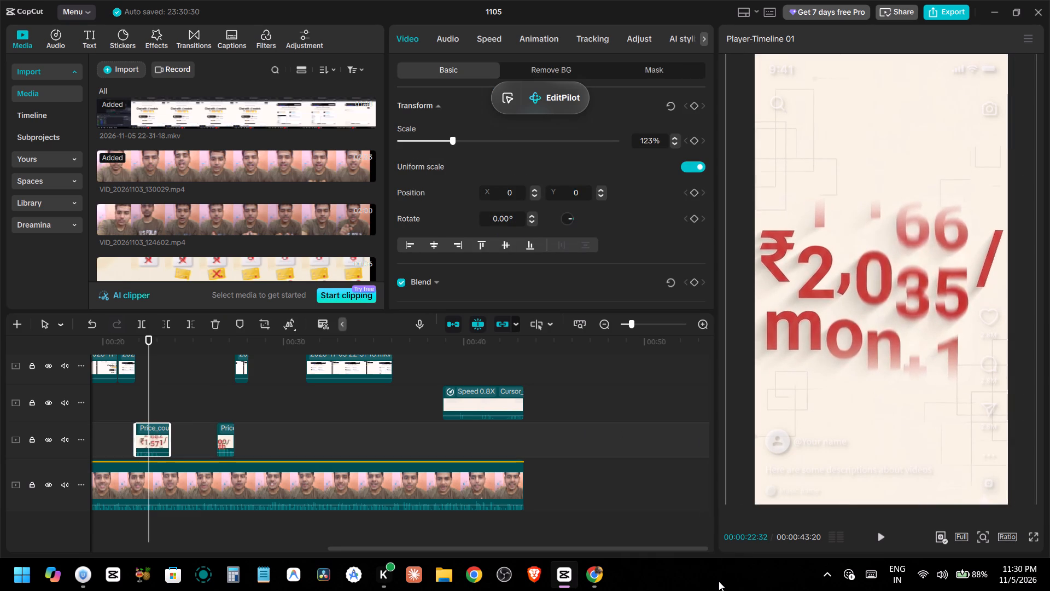
{"action": "left_click_drag", "start_coordinate": [879, 376], "coordinate": [880, 381]}
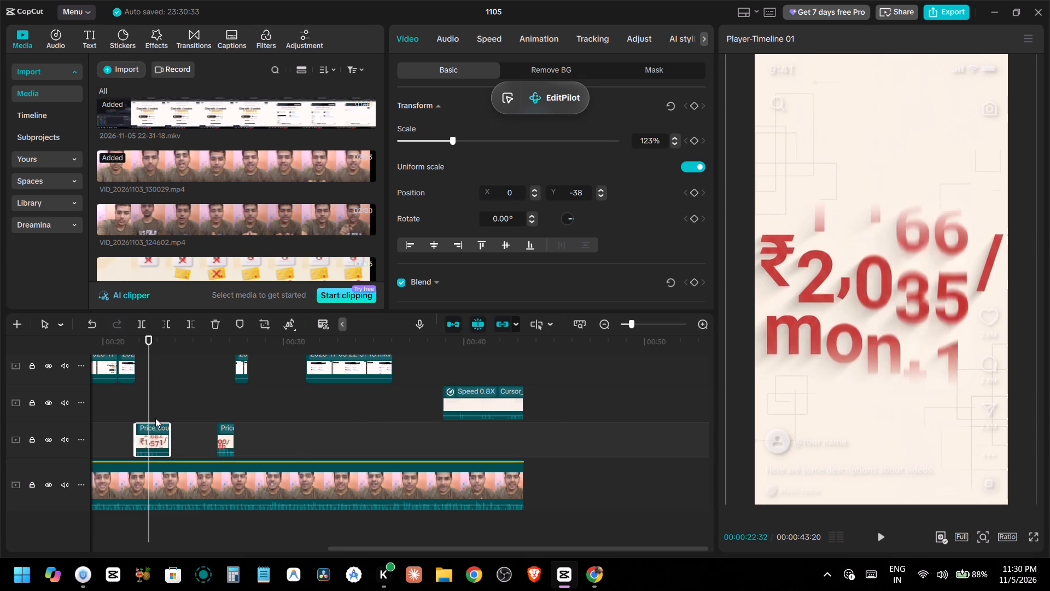
Remove the two disabled screen-recording clips stacked above the 00:00:20 to 00:00:35 section of the timeline.
{"action": "scroll", "coordinate": [143, 411], "scroll_direction": "left", "scroll_amount": 2}
{"action": "scroll", "coordinate": [143, 411], "scroll_direction": "right", "scroll_amount": 1}
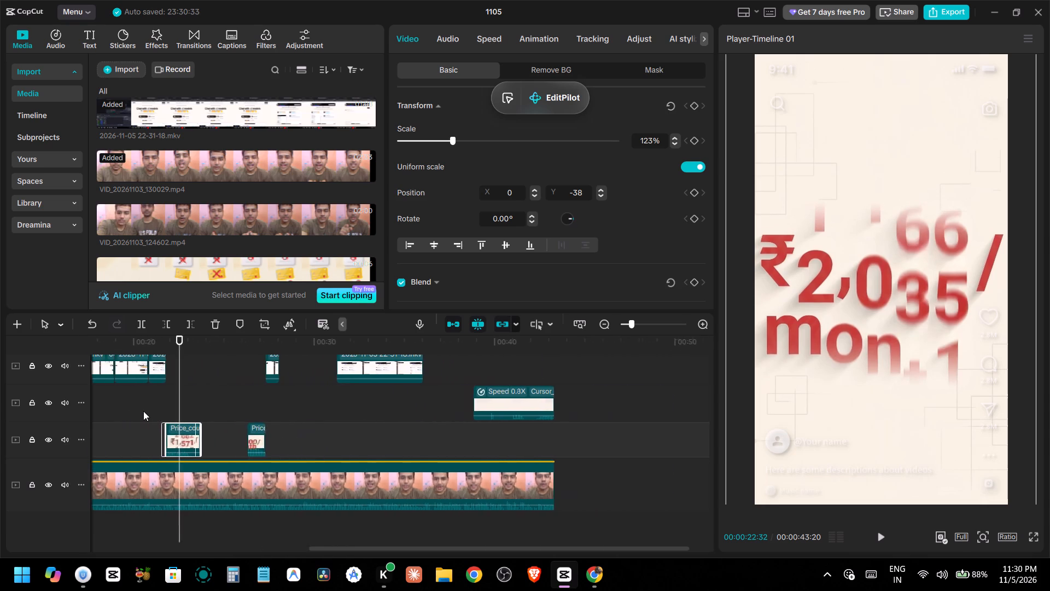
{"action": "scroll", "coordinate": [143, 411], "scroll_direction": "right", "scroll_amount": 1}
{"action": "scroll", "coordinate": [221, 401], "scroll_direction": "up", "scroll_amount": 1}
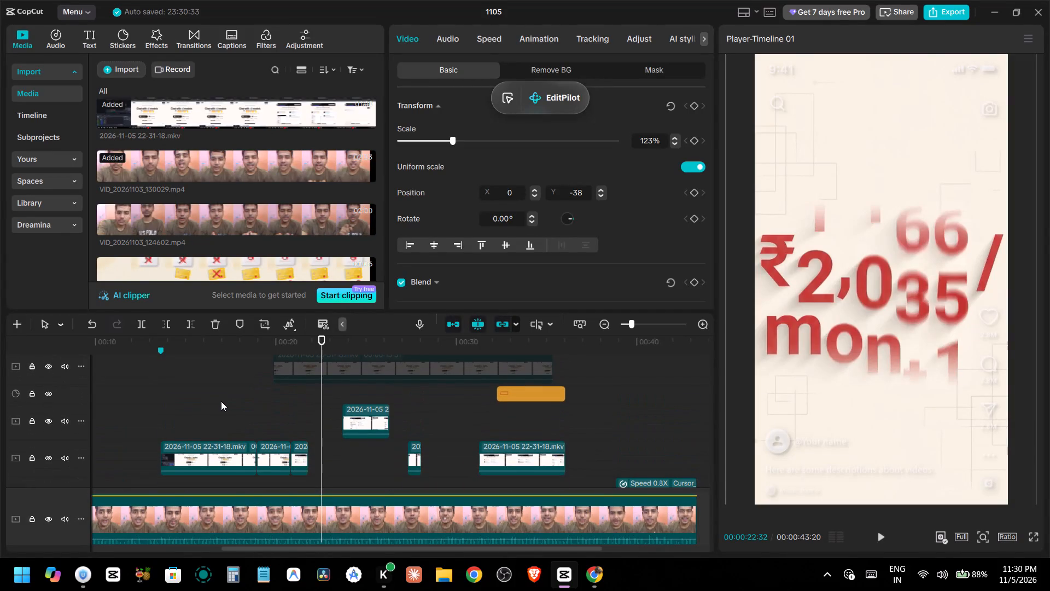
{"action": "scroll", "coordinate": [356, 392], "scroll_direction": "up", "scroll_amount": 1}
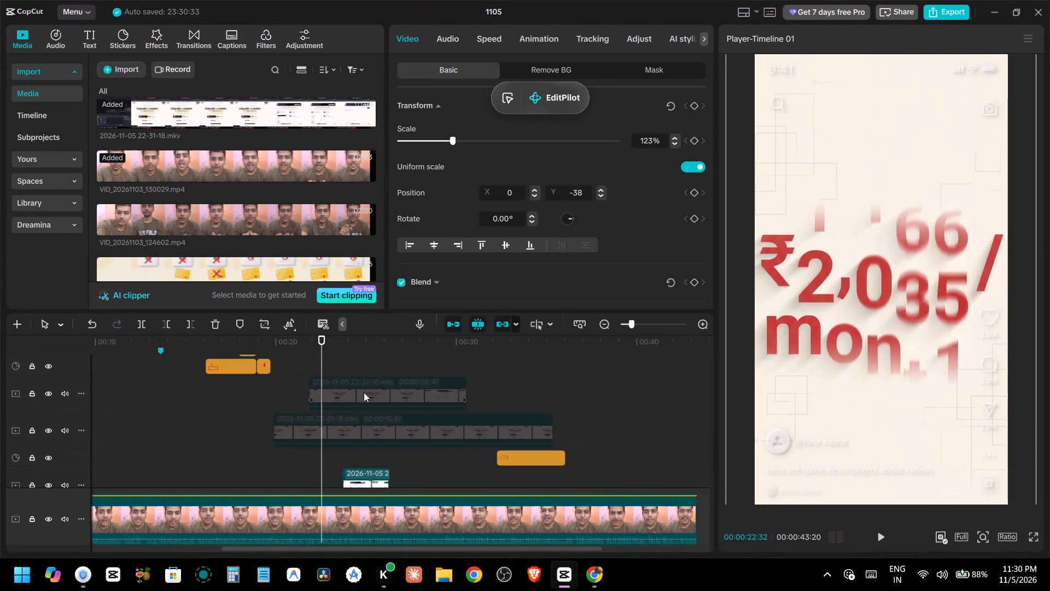
{"action": "left_click", "coordinate": [364, 392]}
{"action": "left_click", "coordinate": [371, 427], "text": "ctrl"}
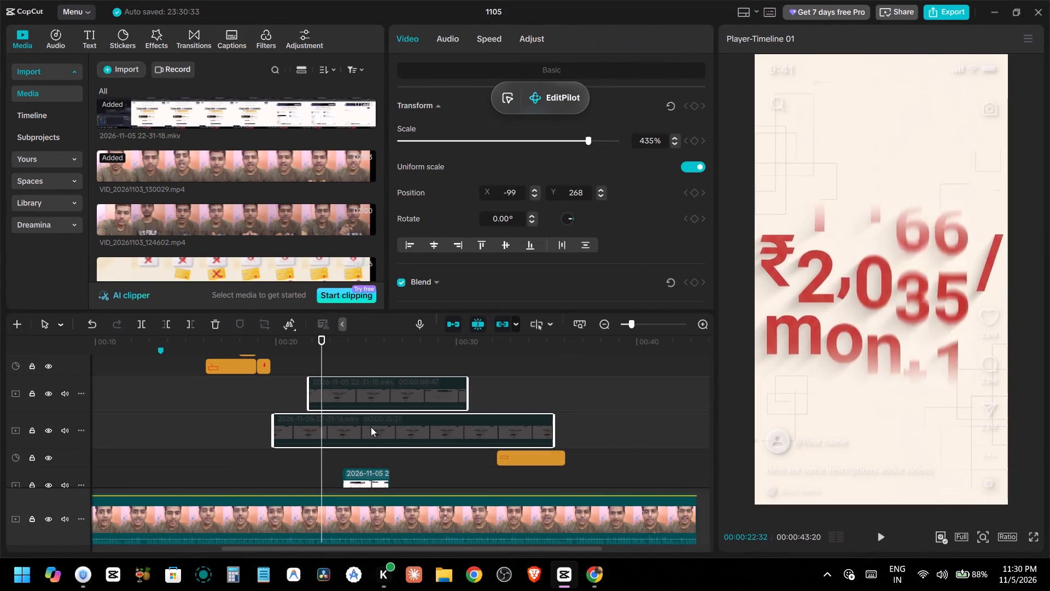
{"action": "key", "text": "ctrl+x"}
{"action": "left_click", "coordinate": [367, 445]}
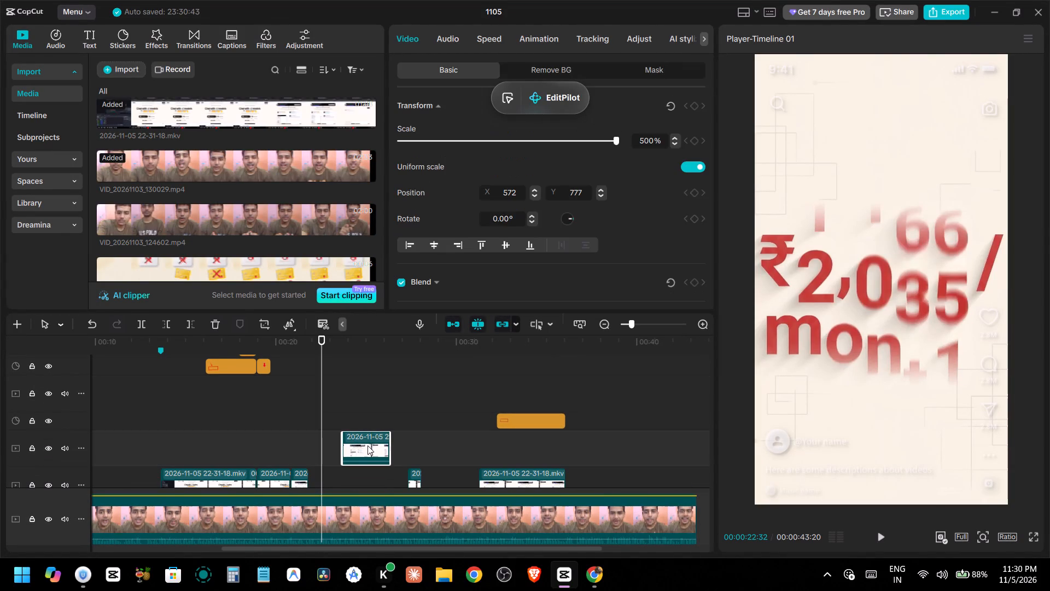
Add the plain black stock clip from the Trending library on a new top track at 00:00:00.
{"action": "left_click", "coordinate": [364, 408]}
{"action": "scroll", "coordinate": [364, 408], "scroll_direction": "left", "scroll_amount": 1}
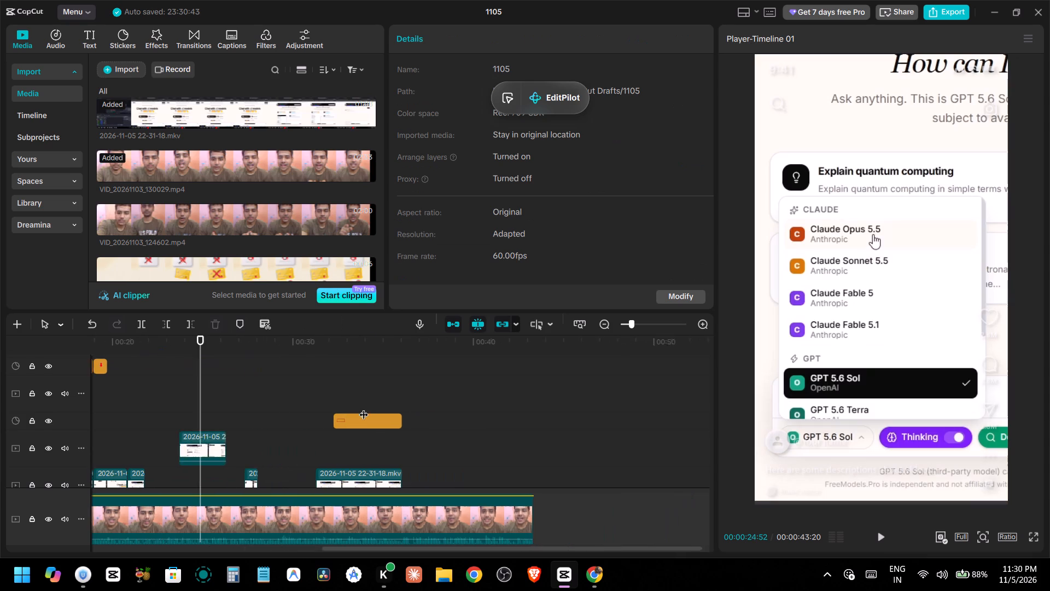
{"action": "scroll", "coordinate": [364, 408], "scroll_direction": "left", "scroll_amount": 1}
{"action": "scroll", "coordinate": [364, 408], "scroll_direction": "right", "scroll_amount": 2}
{"action": "left_click", "coordinate": [364, 408]}
{"action": "left_click", "coordinate": [364, 408]}
{"action": "left_click_drag", "start_coordinate": [364, 408], "coordinate": [200, 464]}
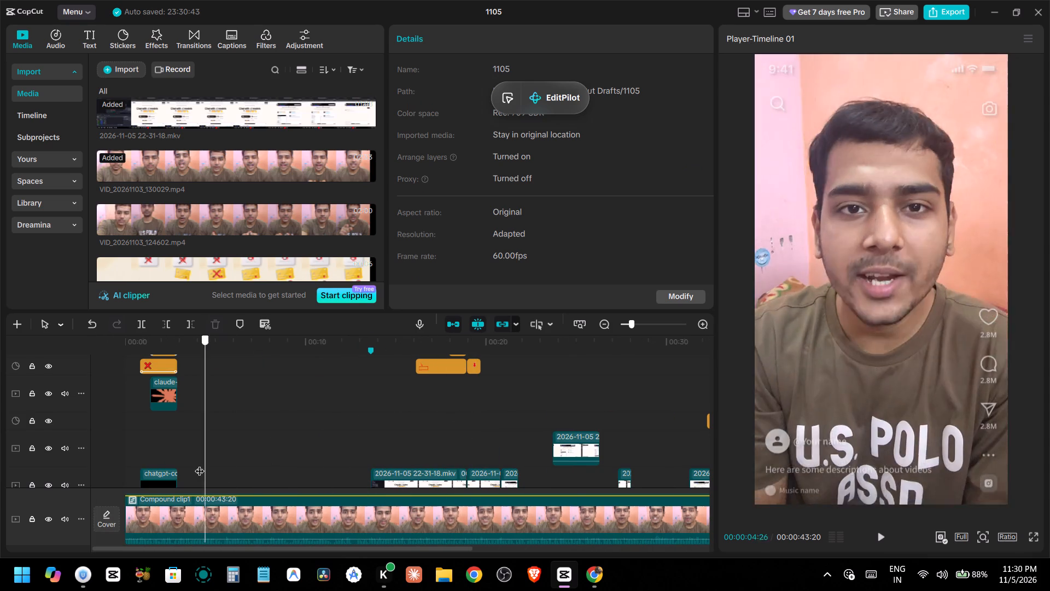
{"action": "left_click_drag", "start_coordinate": [200, 464], "coordinate": [188, 478]}
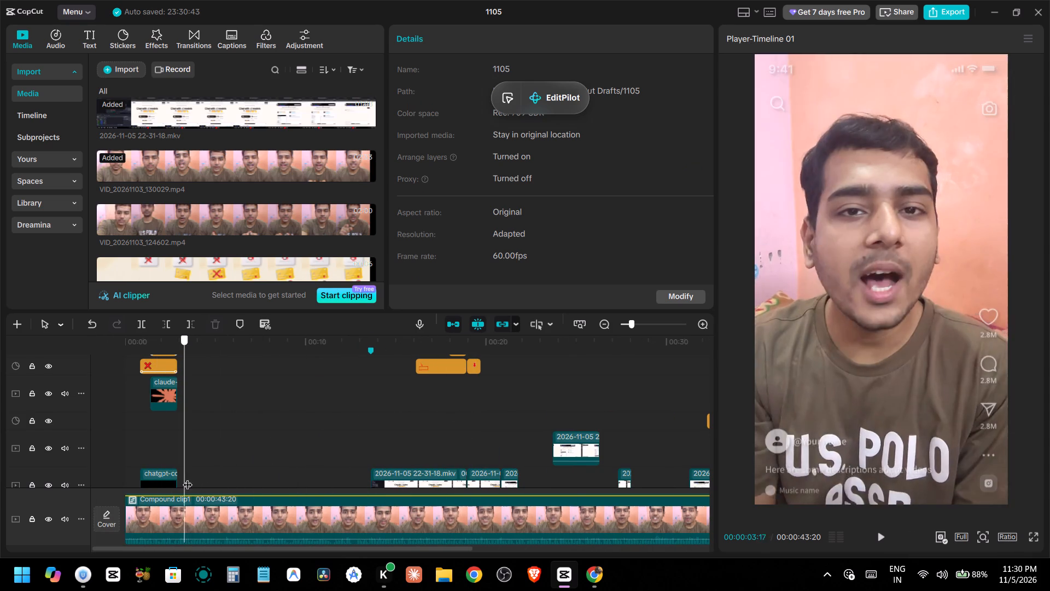
{"action": "left_click_drag", "start_coordinate": [188, 478], "coordinate": [98, 482]}
{"action": "scroll", "coordinate": [172, 435], "scroll_direction": "up", "scroll_amount": 3}
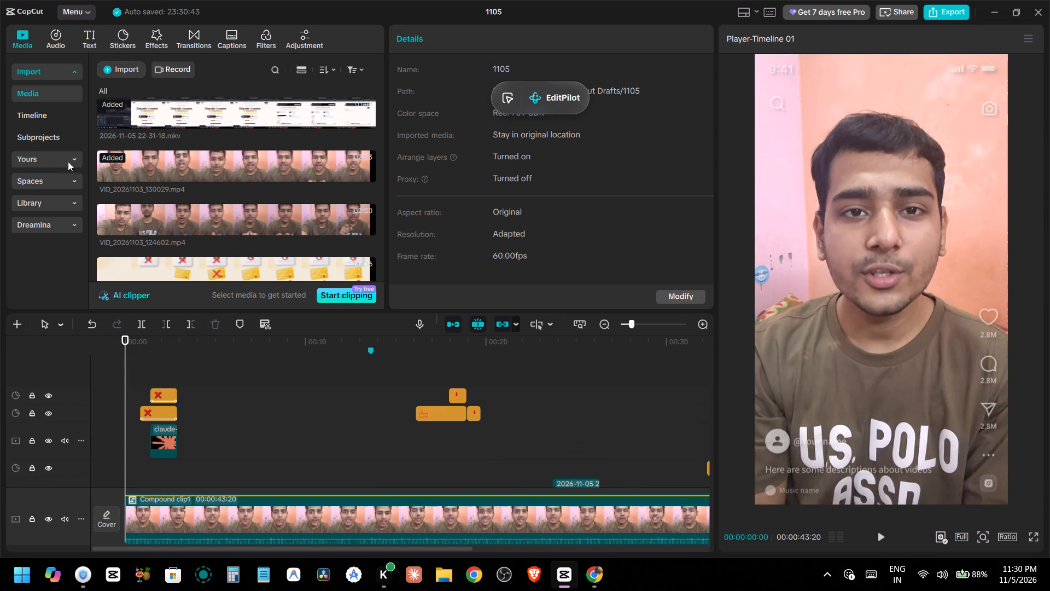
{"action": "left_click", "coordinate": [65, 201]}
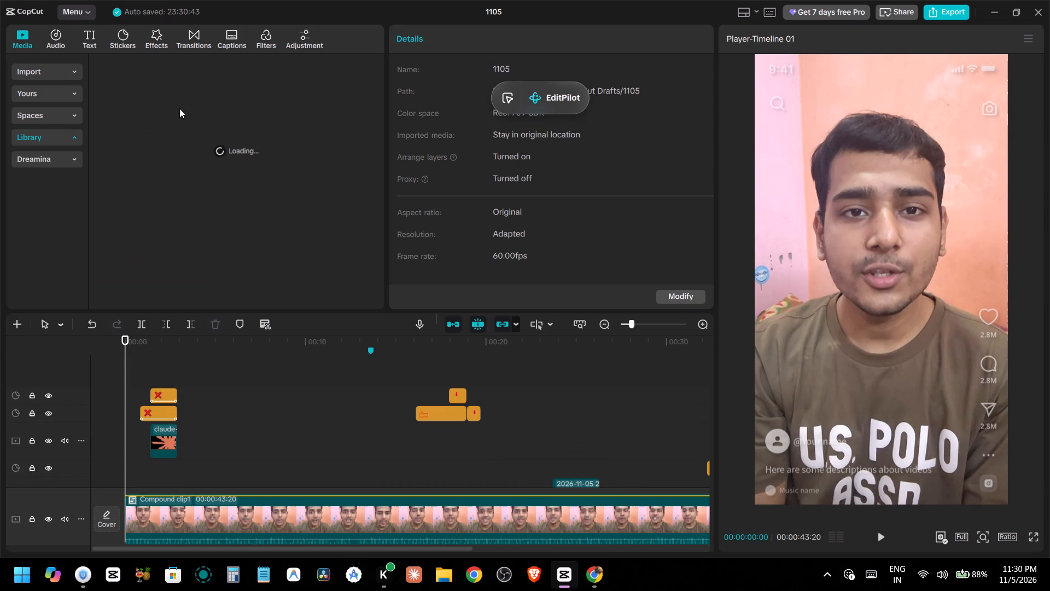
{"action": "left_click_drag", "start_coordinate": [162, 155], "coordinate": [160, 261]}
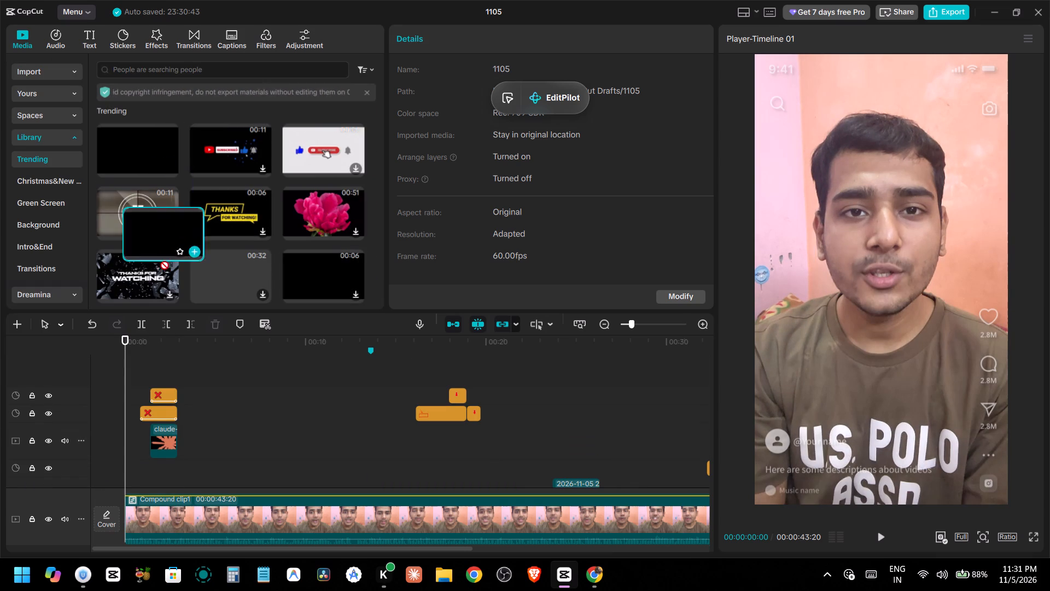
{"action": "left_click_drag", "start_coordinate": [160, 261], "coordinate": [116, 346]}
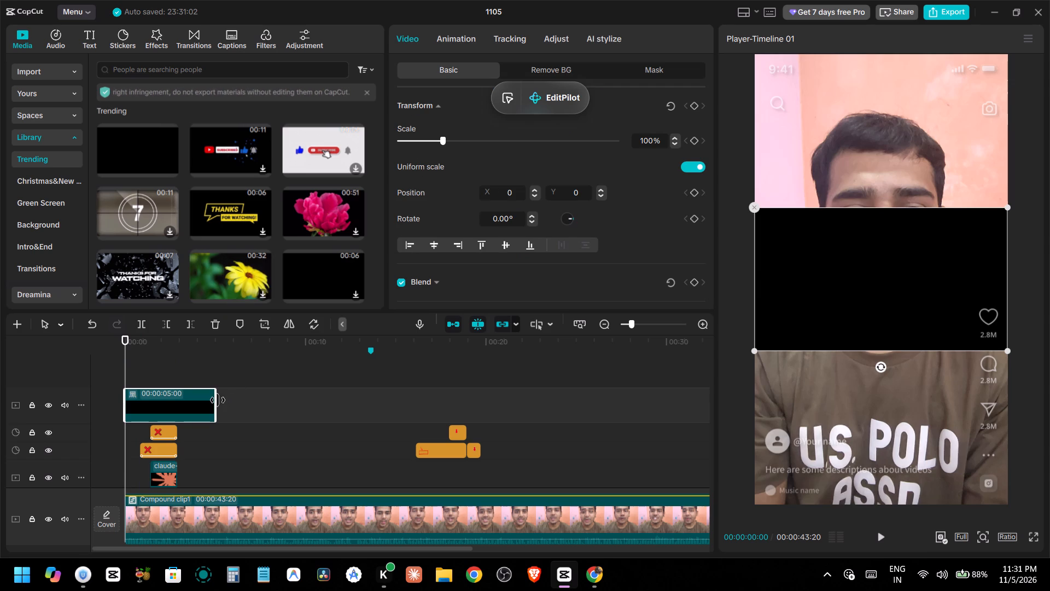
Extend the black clip to 00:00:43:20 so it spans the whole compound clip.
{"action": "left_click_drag", "start_coordinate": [218, 400], "coordinate": [474, 352]}
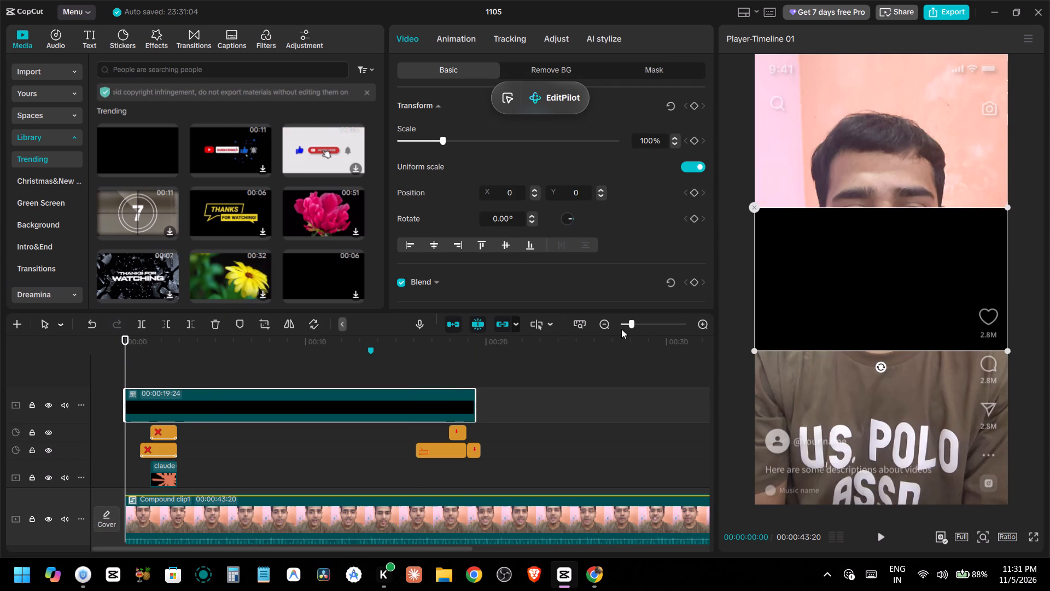
{"action": "left_click", "coordinate": [602, 326]}
{"action": "left_click", "coordinate": [602, 326]}
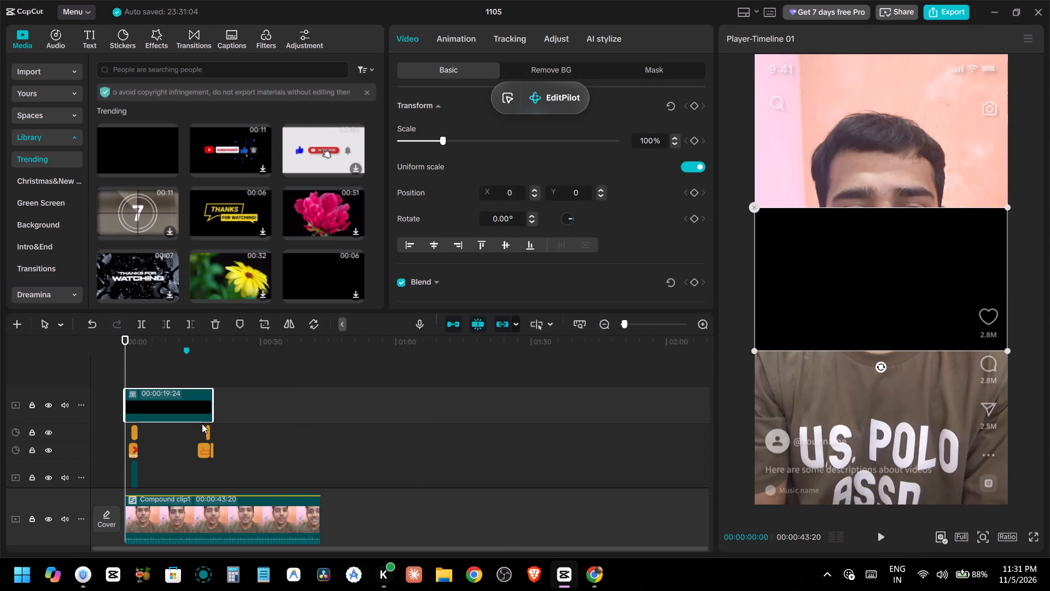
{"action": "left_click_drag", "start_coordinate": [212, 398], "coordinate": [315, 392]}
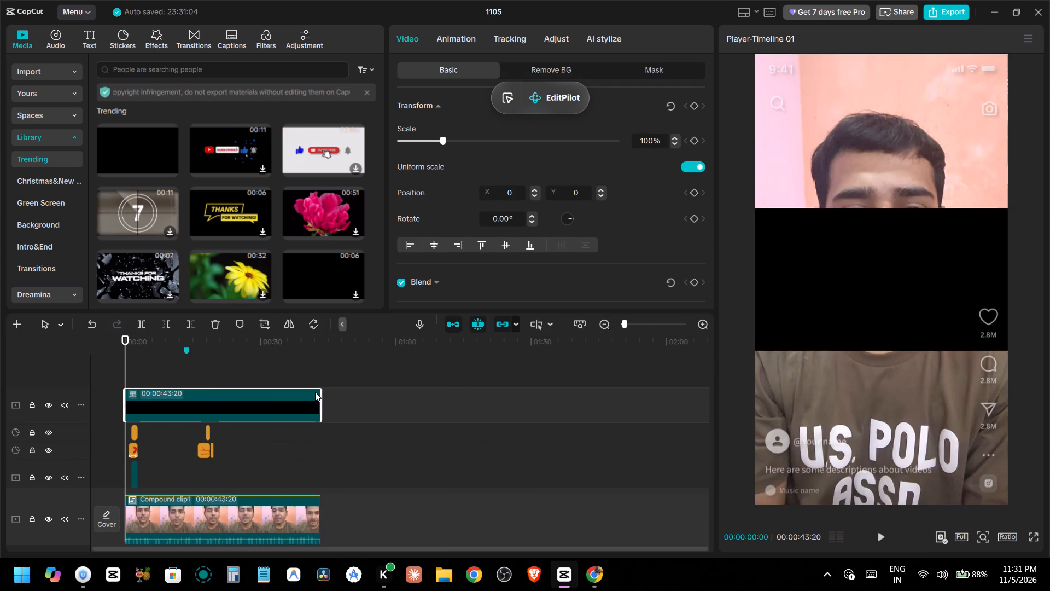
Enlarge the black clip to 135% scale so it extends past both sides of the frame.
{"action": "scroll", "coordinate": [785, 323], "scroll_direction": "down", "scroll_amount": 2, "text": "ctrl"}
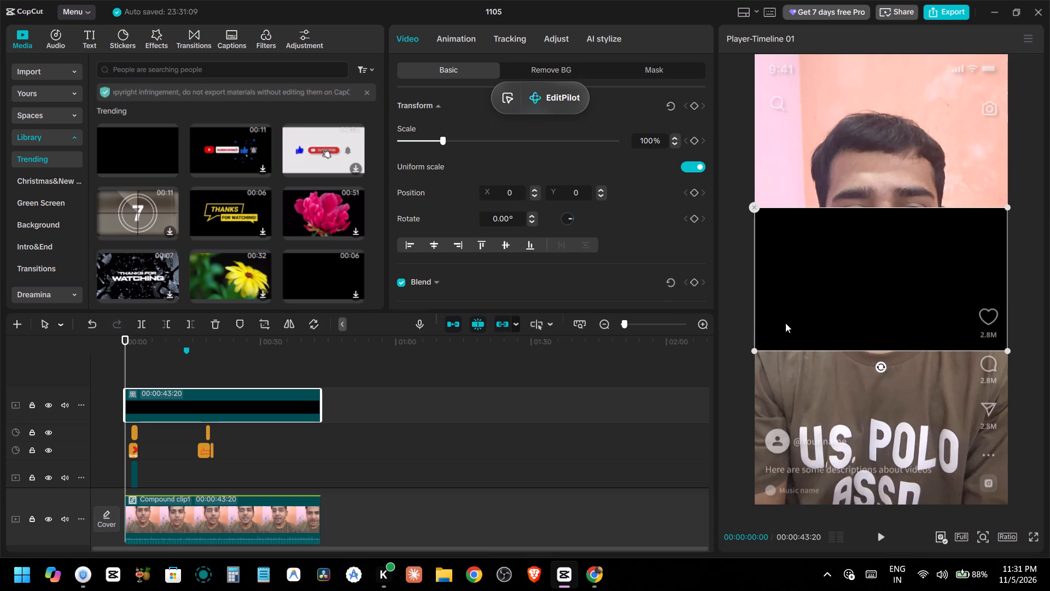
{"action": "left_click_drag", "start_coordinate": [796, 323], "coordinate": [771, 347]}
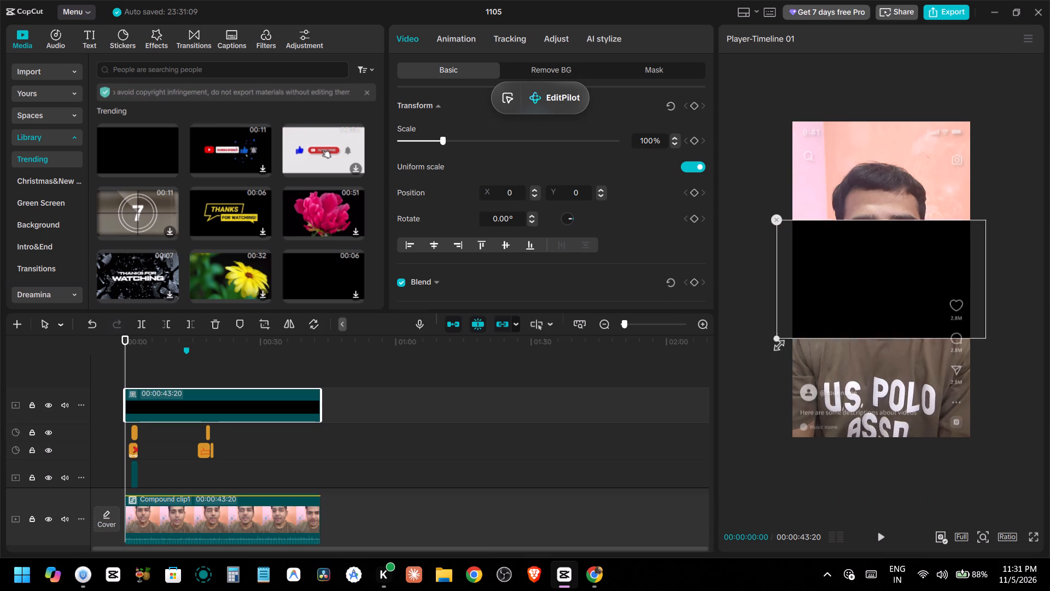
{"action": "left_click_drag", "start_coordinate": [771, 347], "coordinate": [759, 358]}
Apply a Split mask to the black clip and rotate it to -180° so only its lower half shows.
{"action": "left_click_drag", "start_coordinate": [544, 104], "coordinate": [724, 48]}
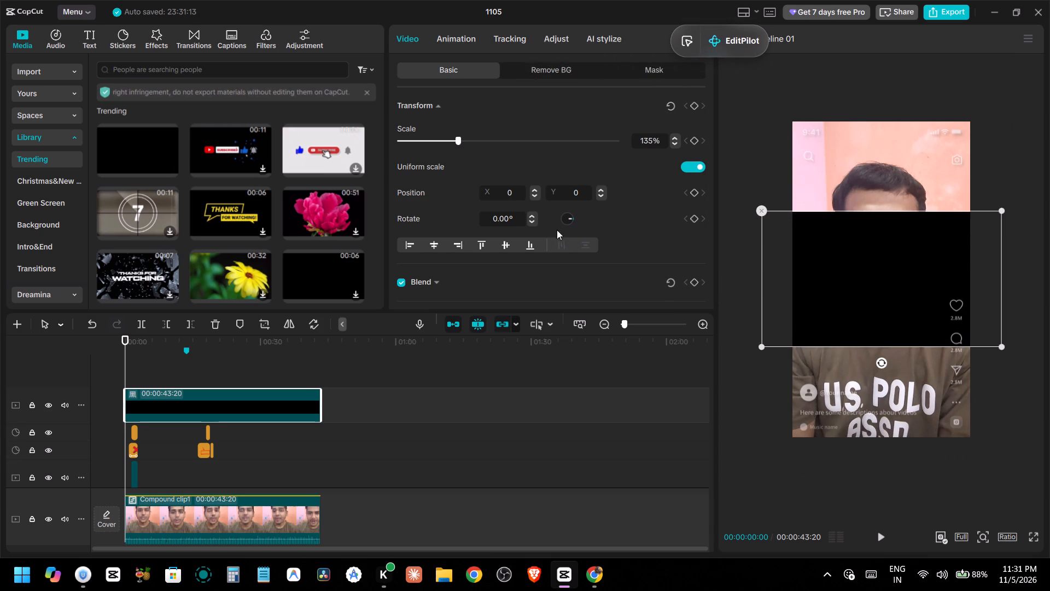
{"action": "left_click", "coordinate": [632, 63]}
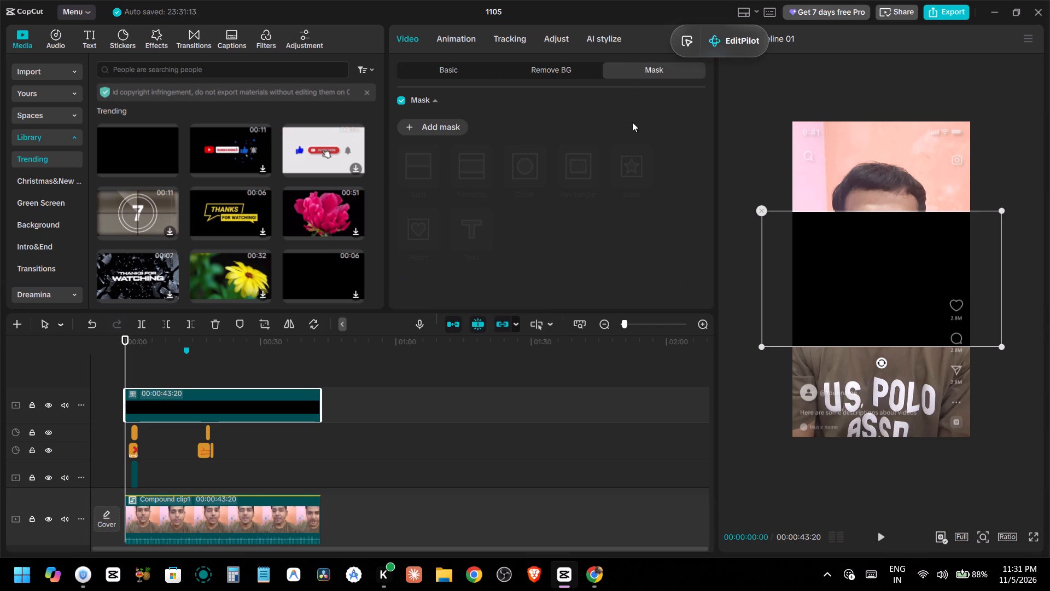
{"action": "left_click", "coordinate": [439, 124]}
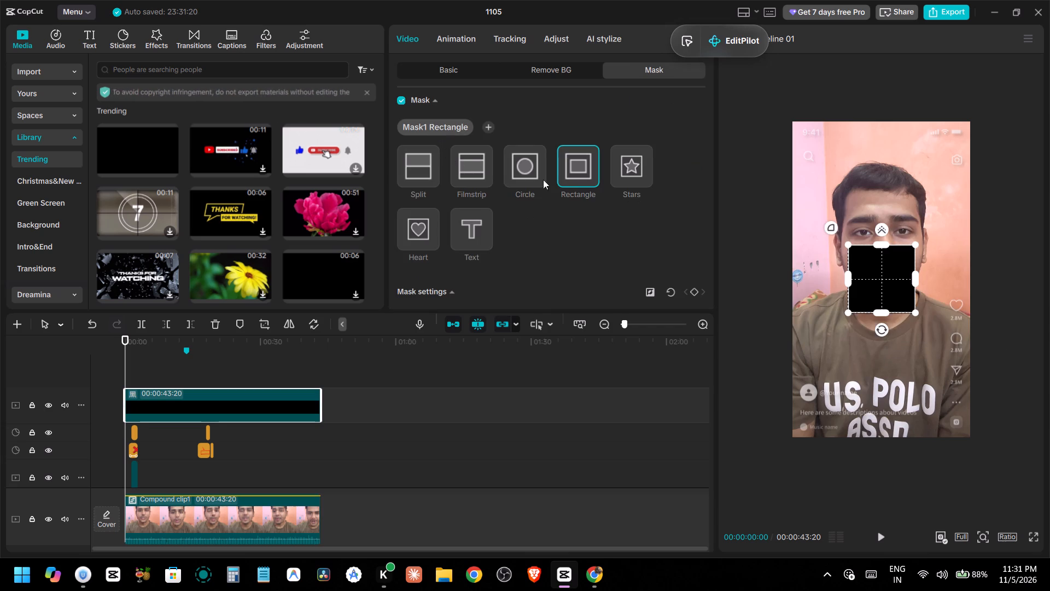
{"action": "left_click", "coordinate": [418, 166]}
{"action": "left_click", "coordinate": [425, 172]}
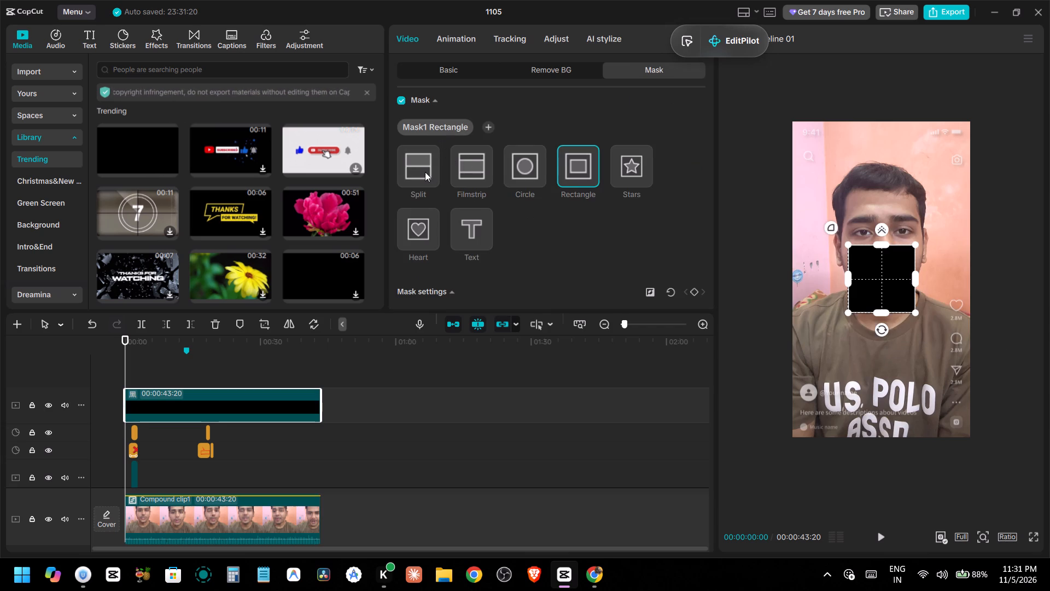
{"action": "left_click", "coordinate": [425, 172]}
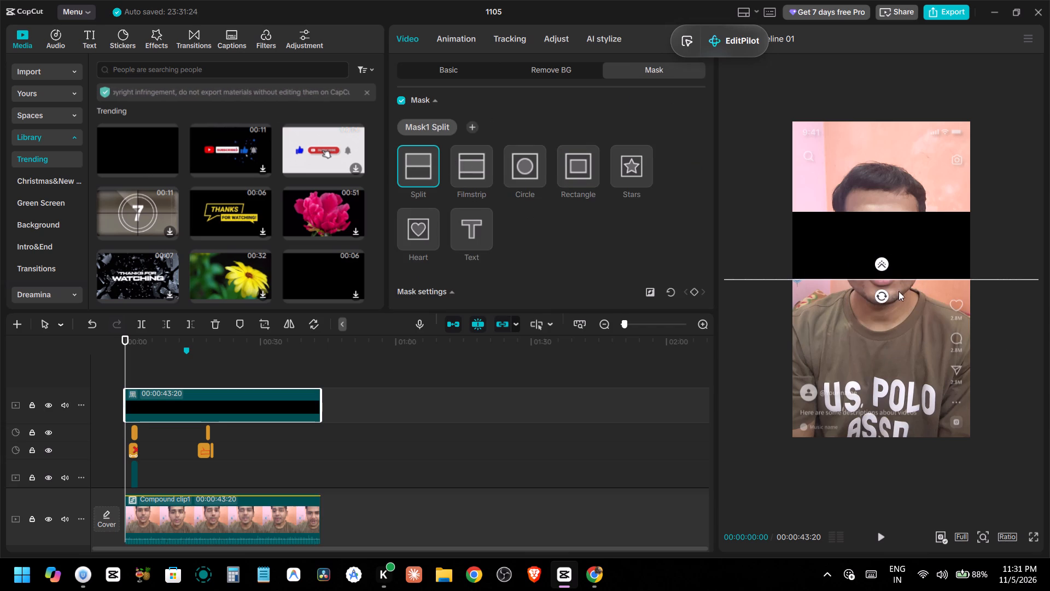
{"action": "left_click_drag", "start_coordinate": [886, 297], "coordinate": [905, 238]}
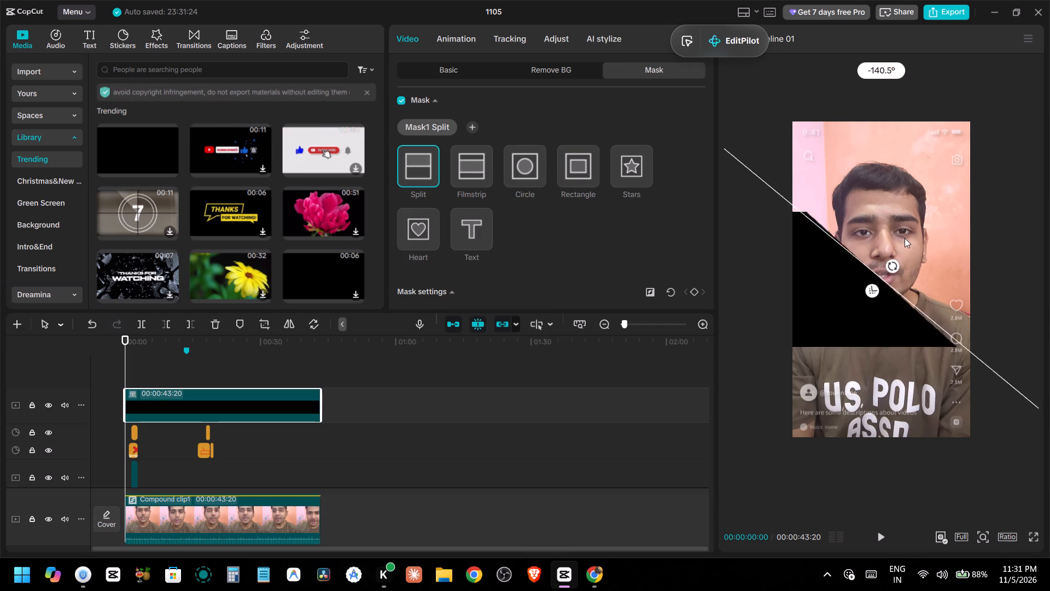
{"action": "left_click_drag", "start_coordinate": [905, 238], "coordinate": [876, 244]}
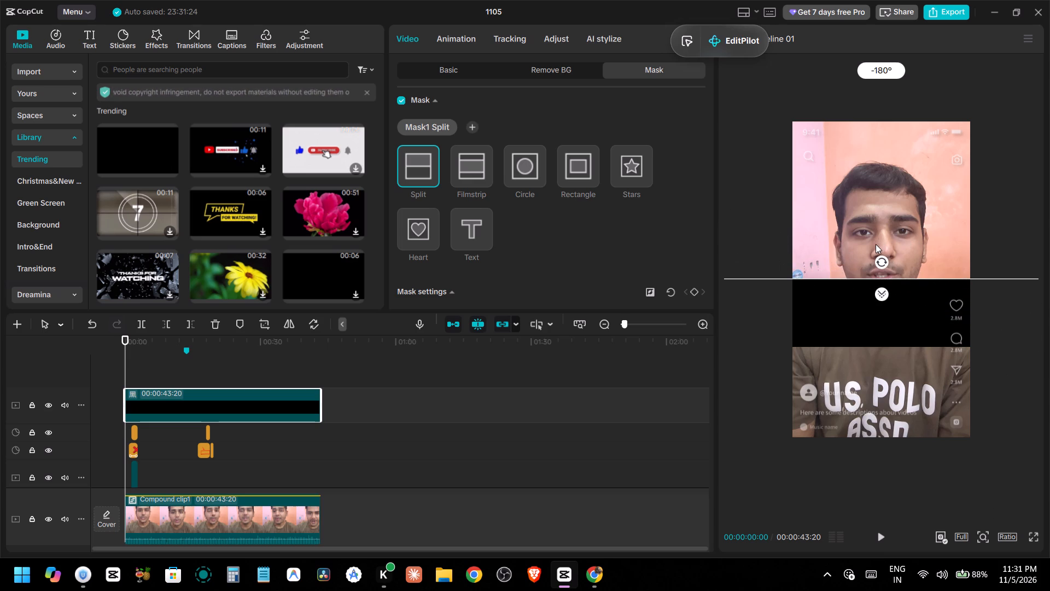
Feather the Split mask's edge so the black fades gradually upward into the video.
{"action": "left_click_drag", "start_coordinate": [880, 293], "coordinate": [878, 306]}
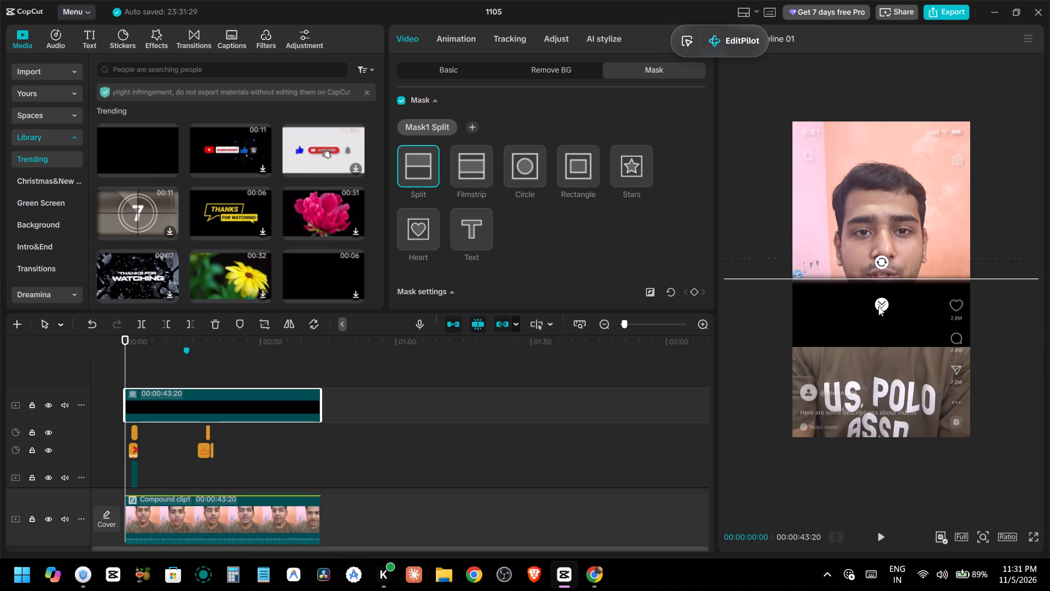
{"action": "left_click_drag", "start_coordinate": [878, 306], "coordinate": [877, 321]}
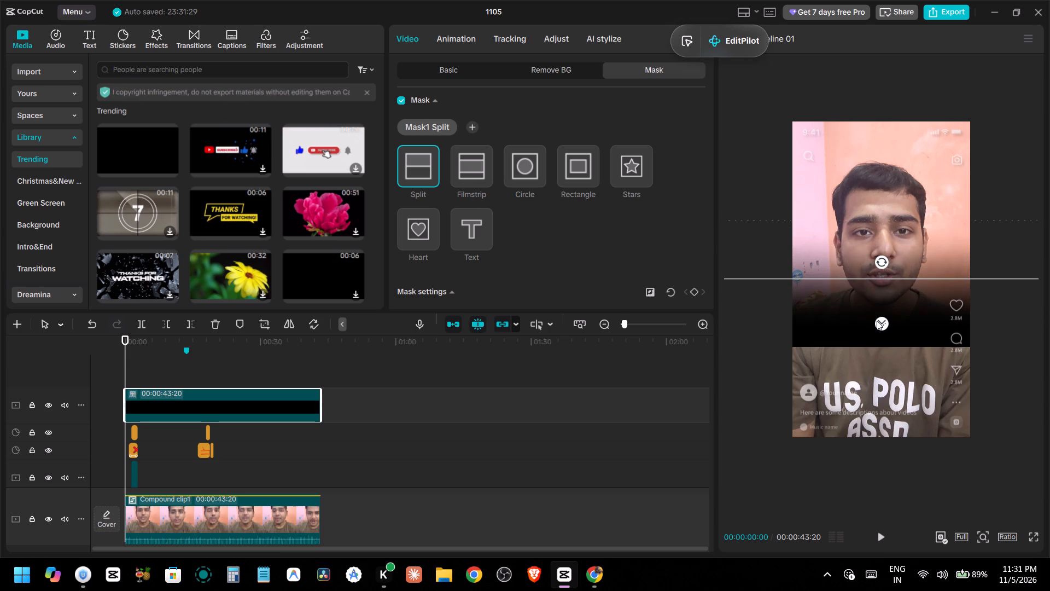
{"action": "left_click_drag", "start_coordinate": [877, 321], "coordinate": [875, 324]}
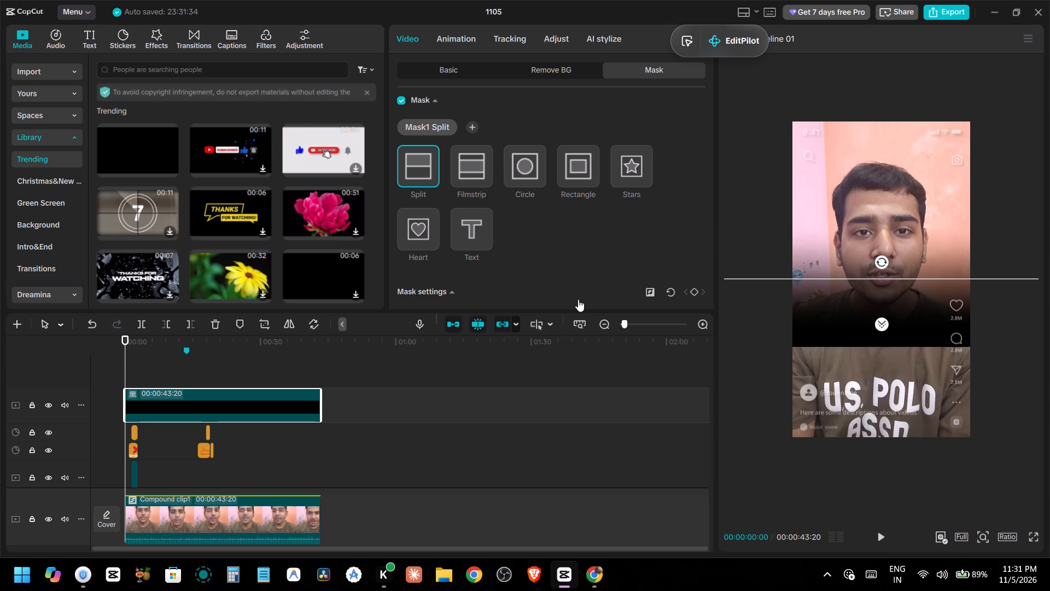
Move the black gradient down to X -108, Y -1153 so it shades the bottom of the frame.
{"action": "left_click", "coordinate": [446, 74]}
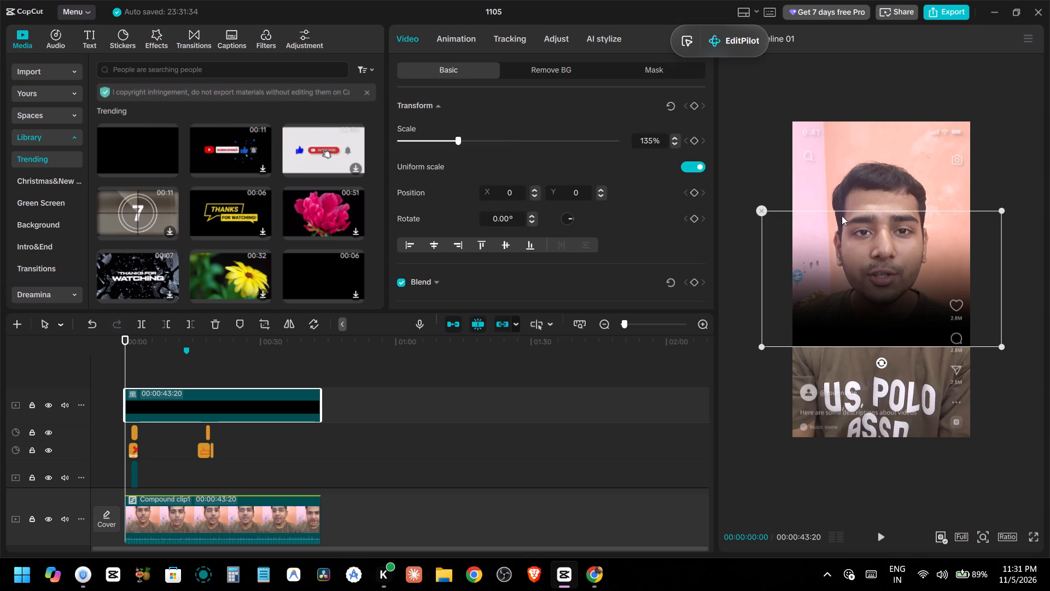
{"action": "left_click_drag", "start_coordinate": [884, 244], "coordinate": [880, 337]}
{"action": "left_click", "coordinate": [880, 337]}
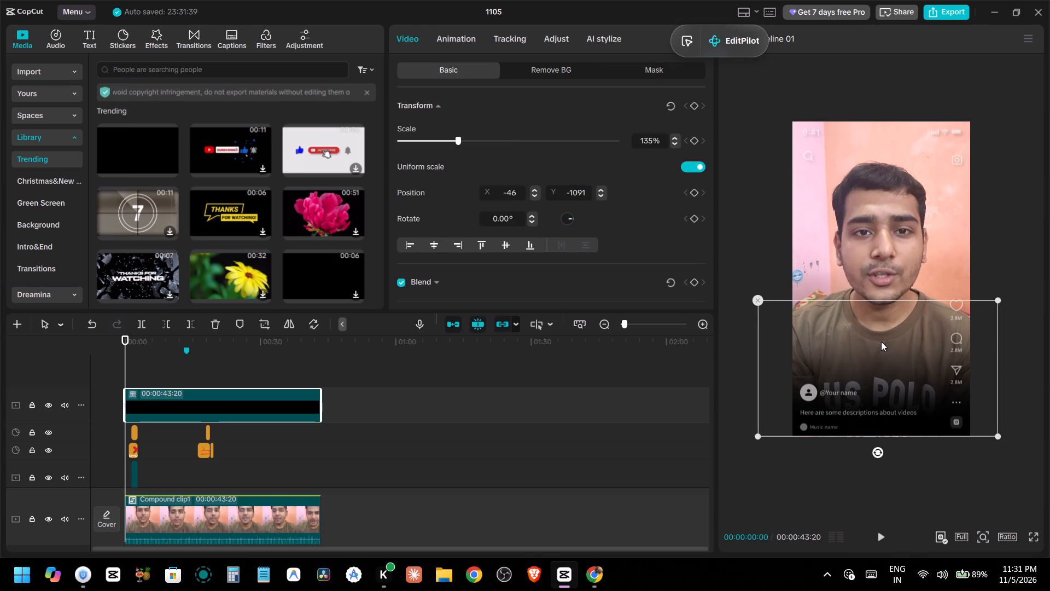
{"action": "left_click_drag", "start_coordinate": [881, 341], "coordinate": [876, 349]}
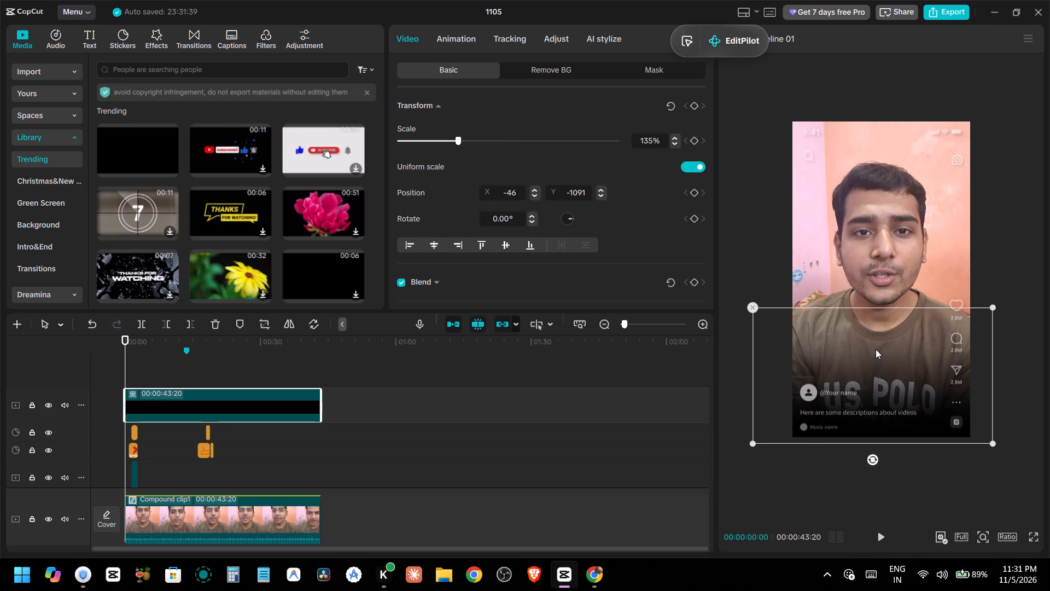
{"action": "left_click_drag", "start_coordinate": [876, 349], "coordinate": [876, 347]}
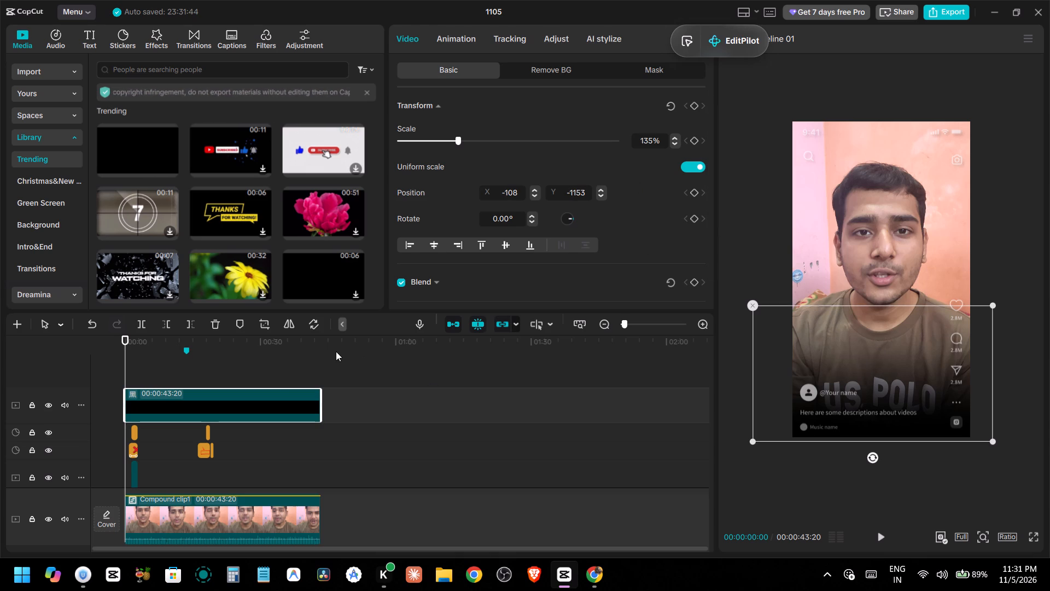
Check the bottom gradient over the opening seconds and look through the overlay tracks down to the main compound clip.
{"action": "scroll", "coordinate": [264, 399], "scroll_direction": "up", "scroll_amount": 10, "text": "ctrl"}
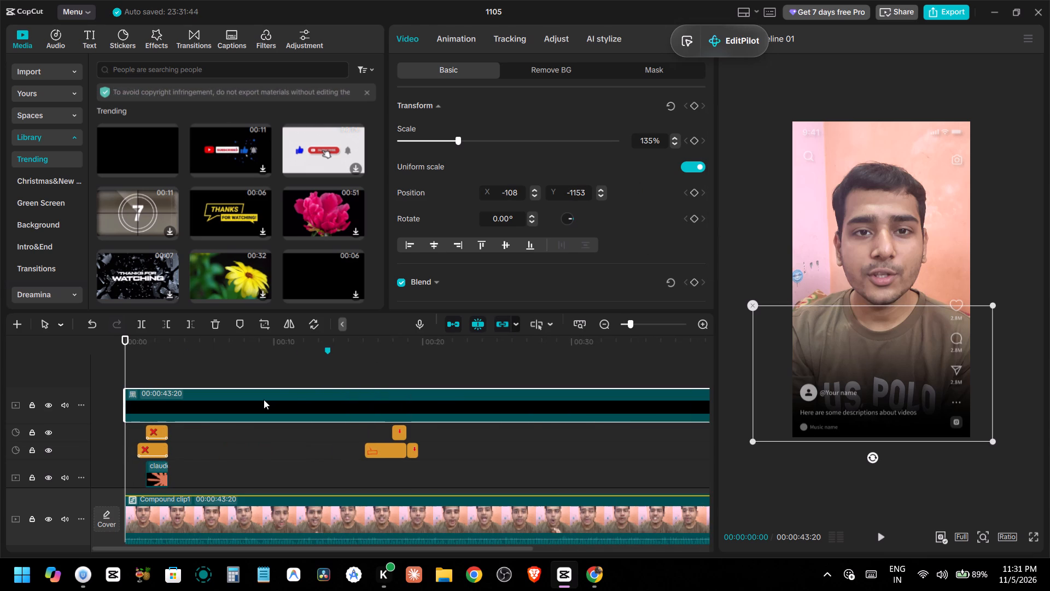
{"action": "left_click", "coordinate": [250, 455]}
{"action": "left_click", "coordinate": [250, 455]}
{"action": "left_click_drag", "start_coordinate": [250, 455], "coordinate": [136, 466]}
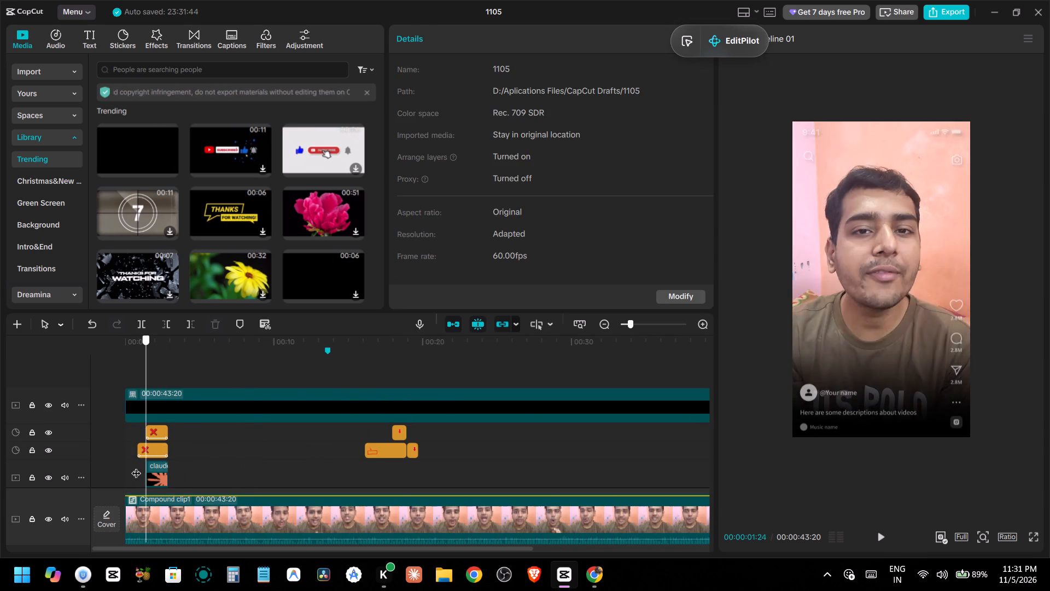
{"action": "left_click_drag", "start_coordinate": [136, 466], "coordinate": [127, 466]}
{"action": "scroll", "coordinate": [218, 444], "scroll_direction": "down", "scroll_amount": 2}
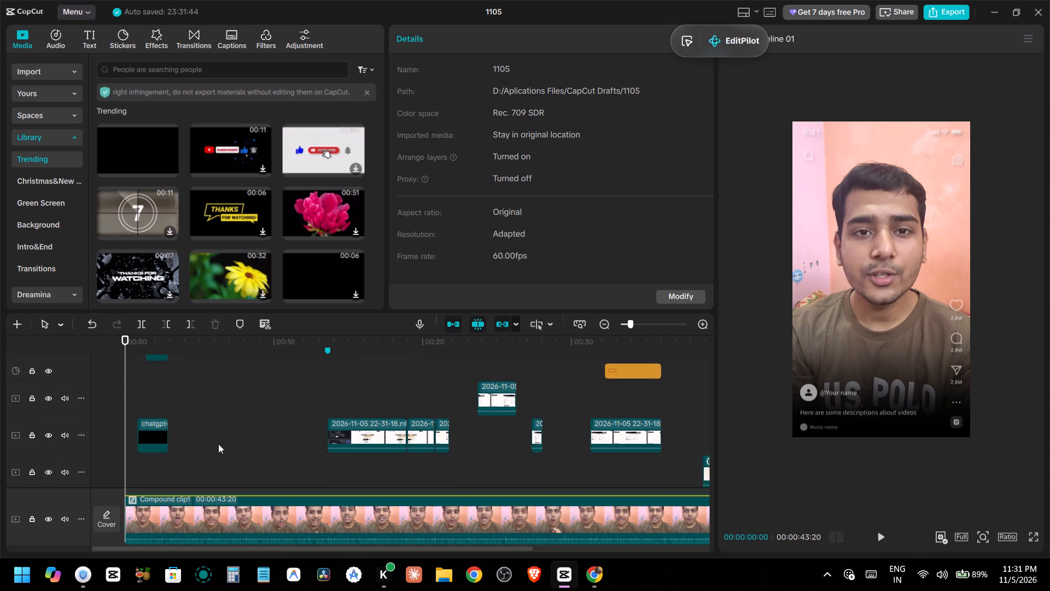
{"action": "scroll", "coordinate": [218, 444], "scroll_direction": "down", "scroll_amount": 4}
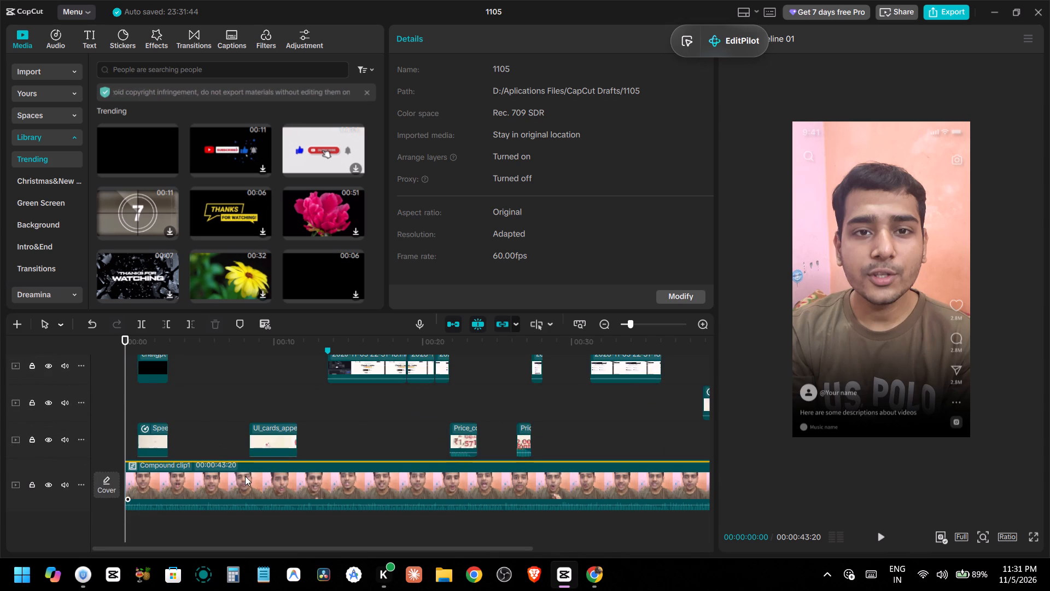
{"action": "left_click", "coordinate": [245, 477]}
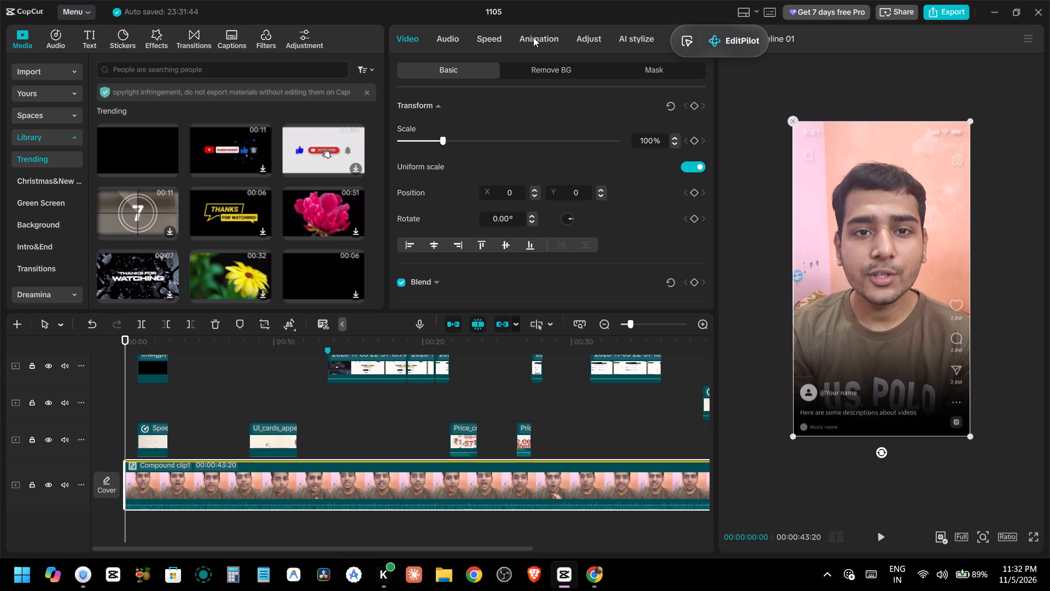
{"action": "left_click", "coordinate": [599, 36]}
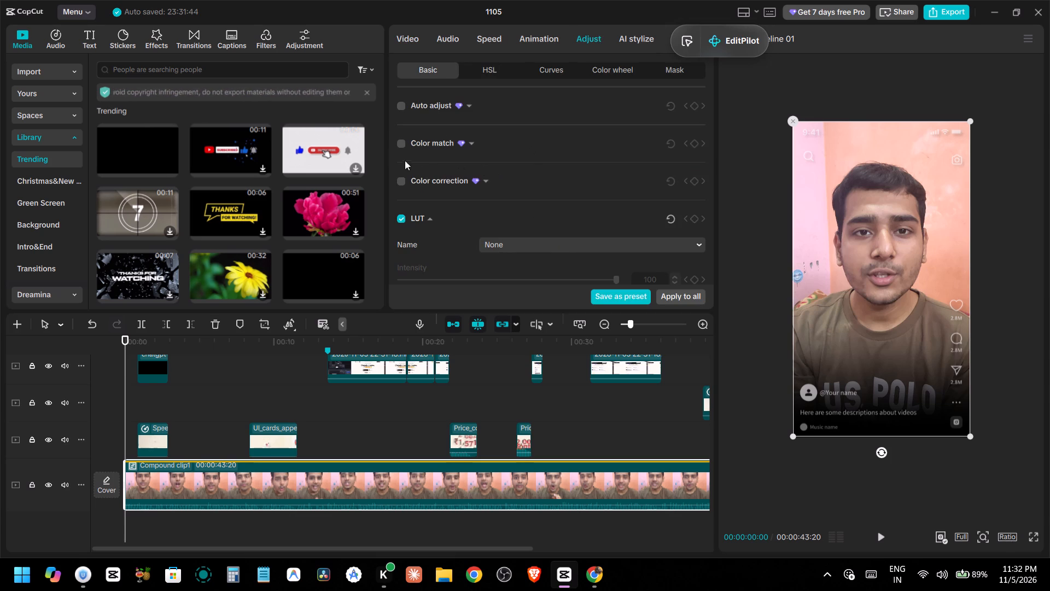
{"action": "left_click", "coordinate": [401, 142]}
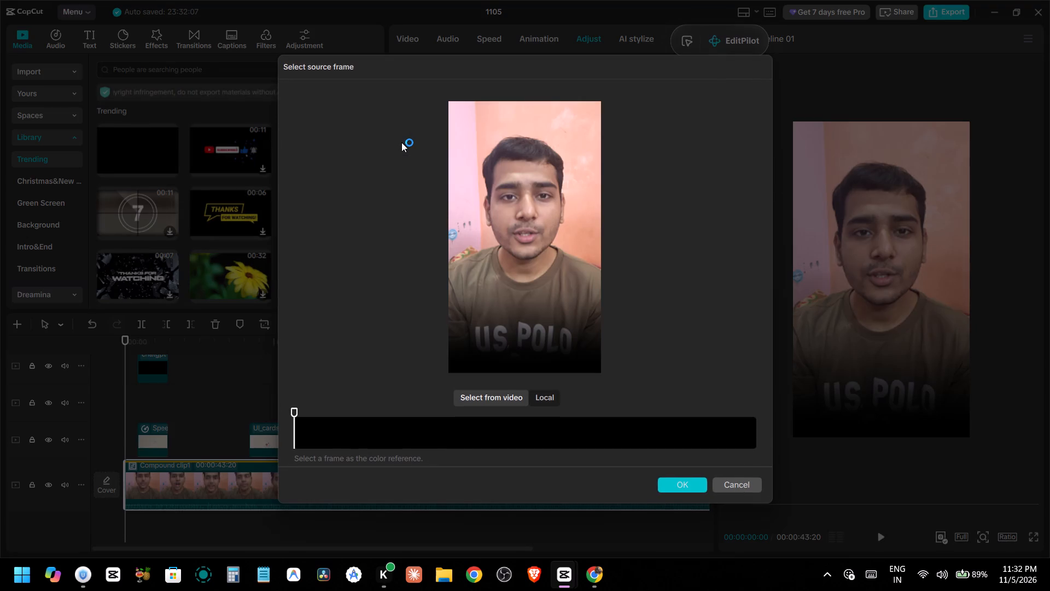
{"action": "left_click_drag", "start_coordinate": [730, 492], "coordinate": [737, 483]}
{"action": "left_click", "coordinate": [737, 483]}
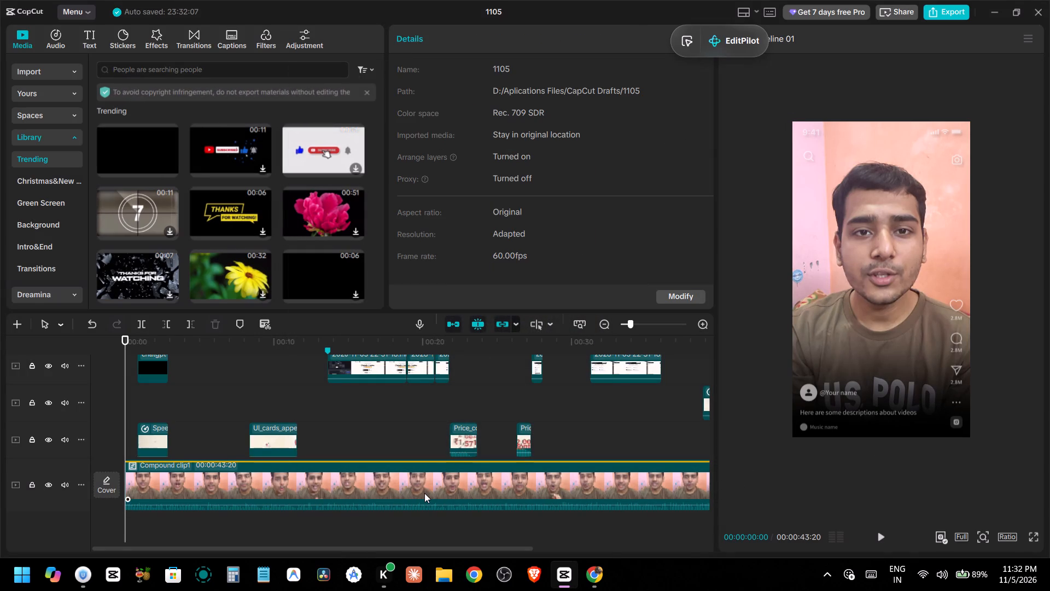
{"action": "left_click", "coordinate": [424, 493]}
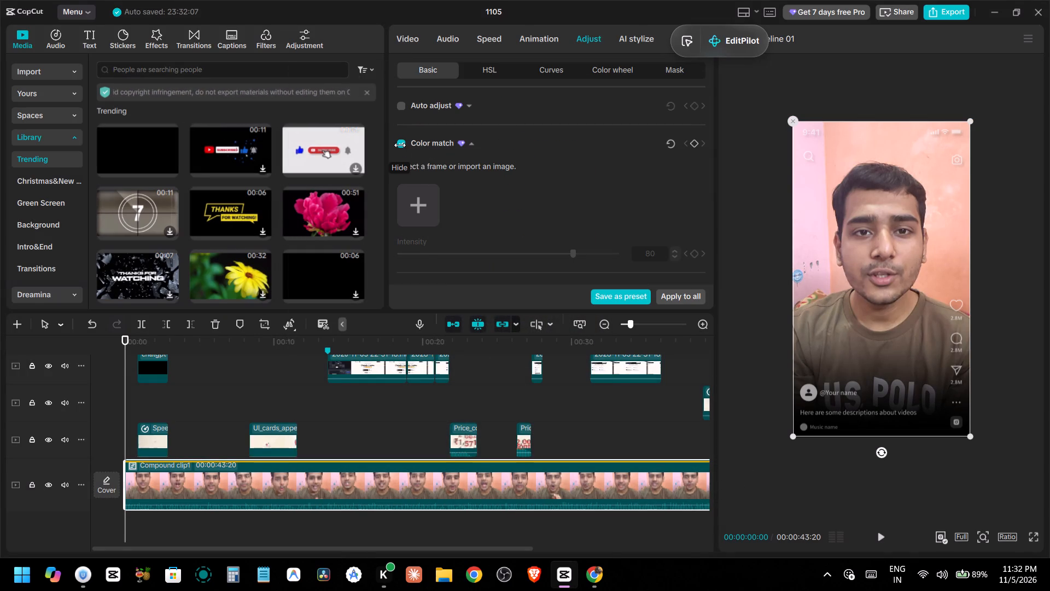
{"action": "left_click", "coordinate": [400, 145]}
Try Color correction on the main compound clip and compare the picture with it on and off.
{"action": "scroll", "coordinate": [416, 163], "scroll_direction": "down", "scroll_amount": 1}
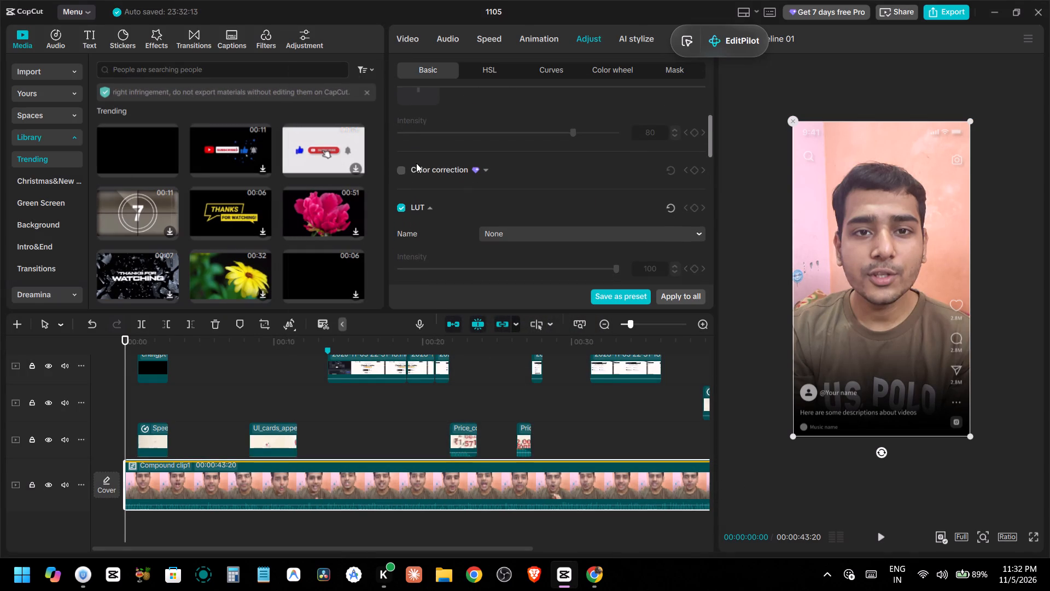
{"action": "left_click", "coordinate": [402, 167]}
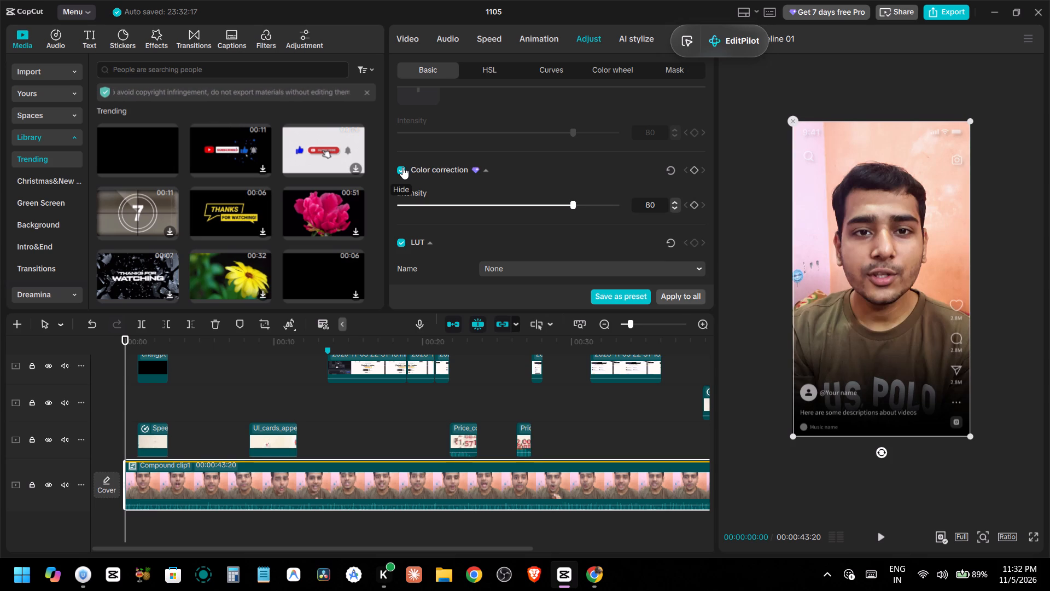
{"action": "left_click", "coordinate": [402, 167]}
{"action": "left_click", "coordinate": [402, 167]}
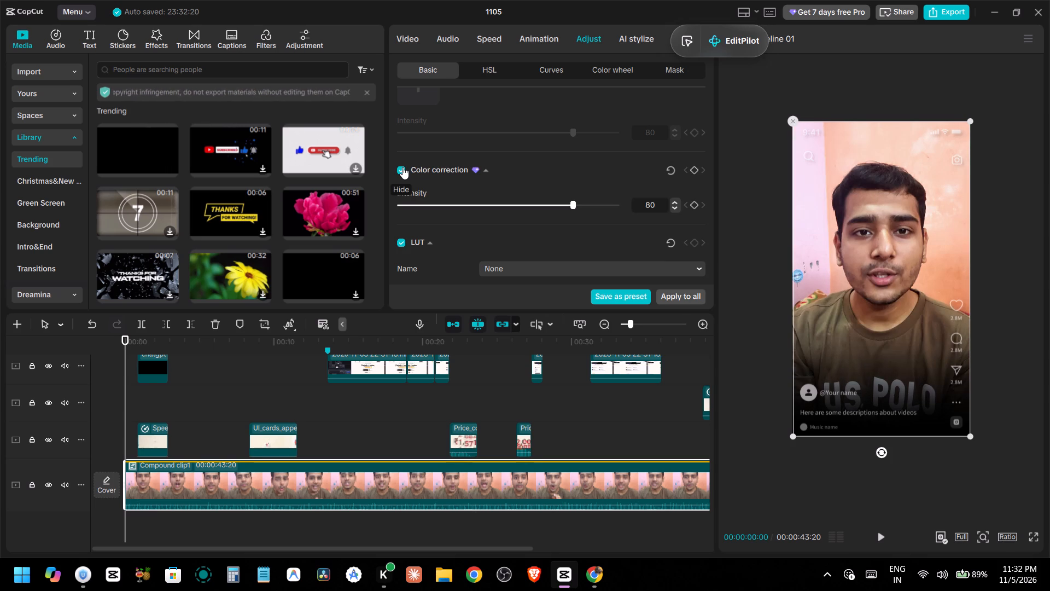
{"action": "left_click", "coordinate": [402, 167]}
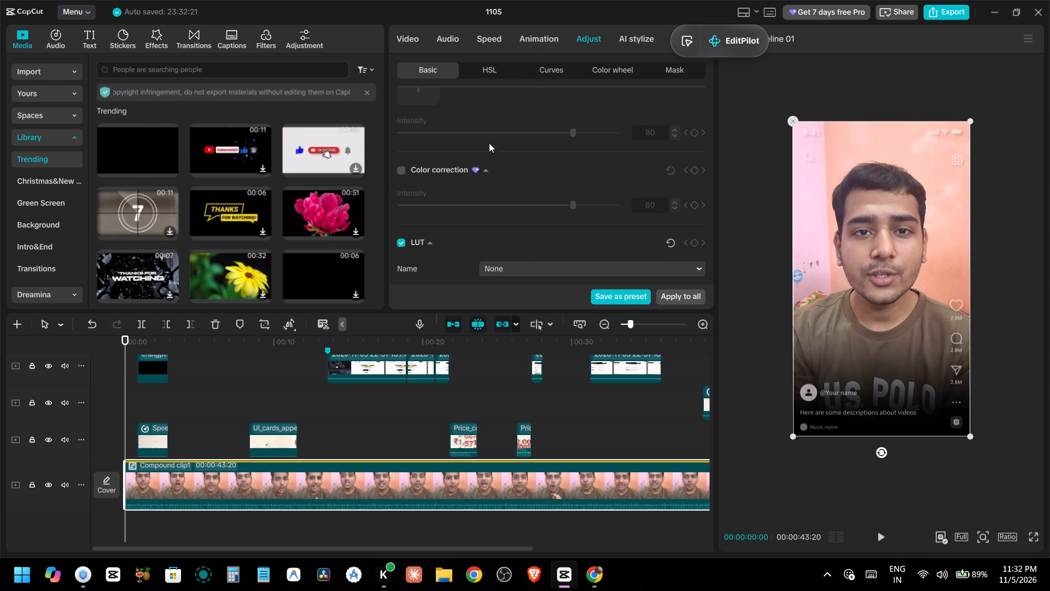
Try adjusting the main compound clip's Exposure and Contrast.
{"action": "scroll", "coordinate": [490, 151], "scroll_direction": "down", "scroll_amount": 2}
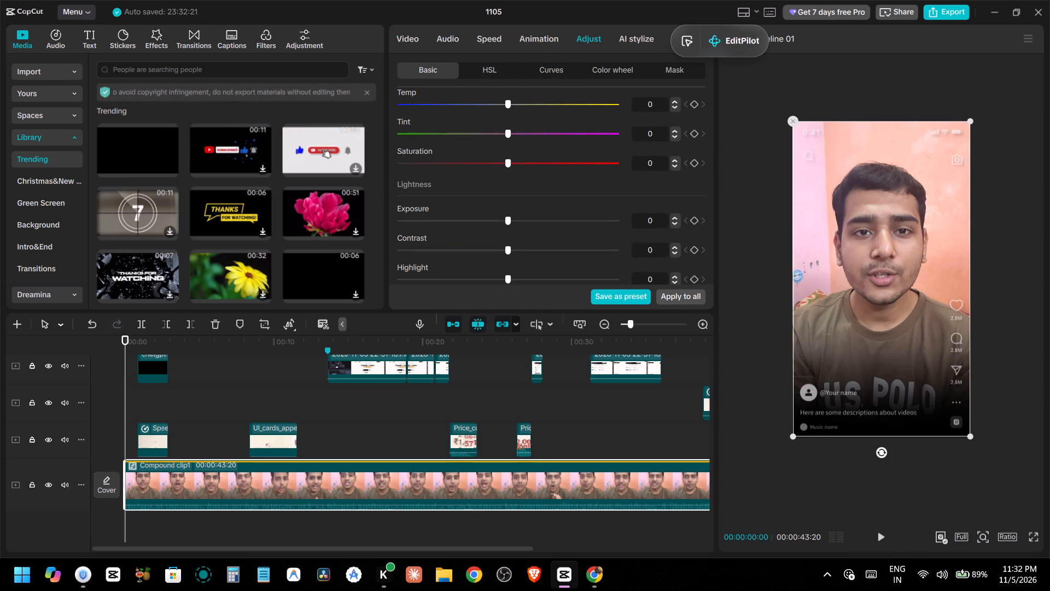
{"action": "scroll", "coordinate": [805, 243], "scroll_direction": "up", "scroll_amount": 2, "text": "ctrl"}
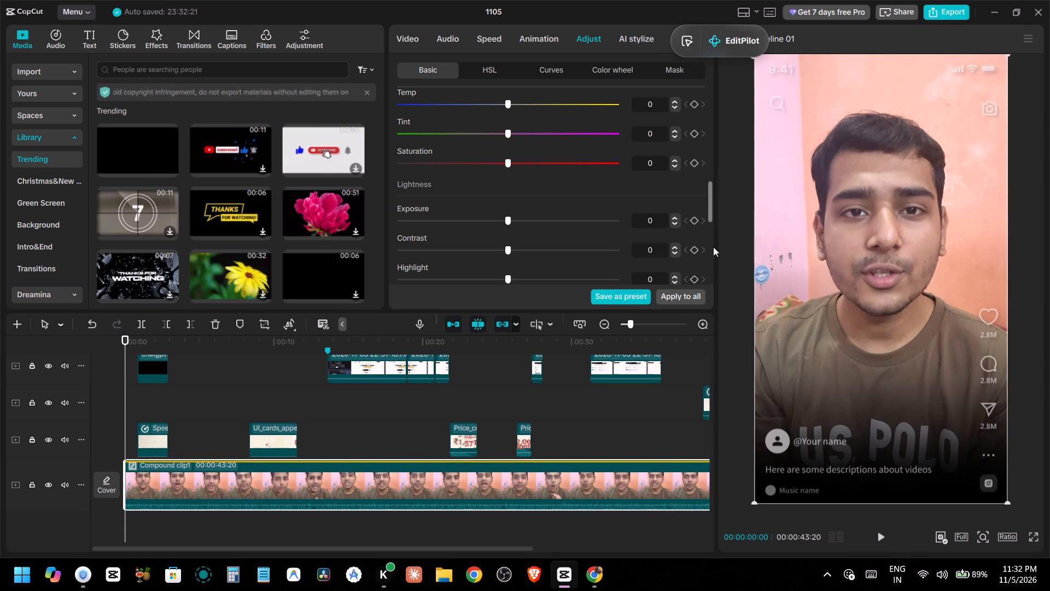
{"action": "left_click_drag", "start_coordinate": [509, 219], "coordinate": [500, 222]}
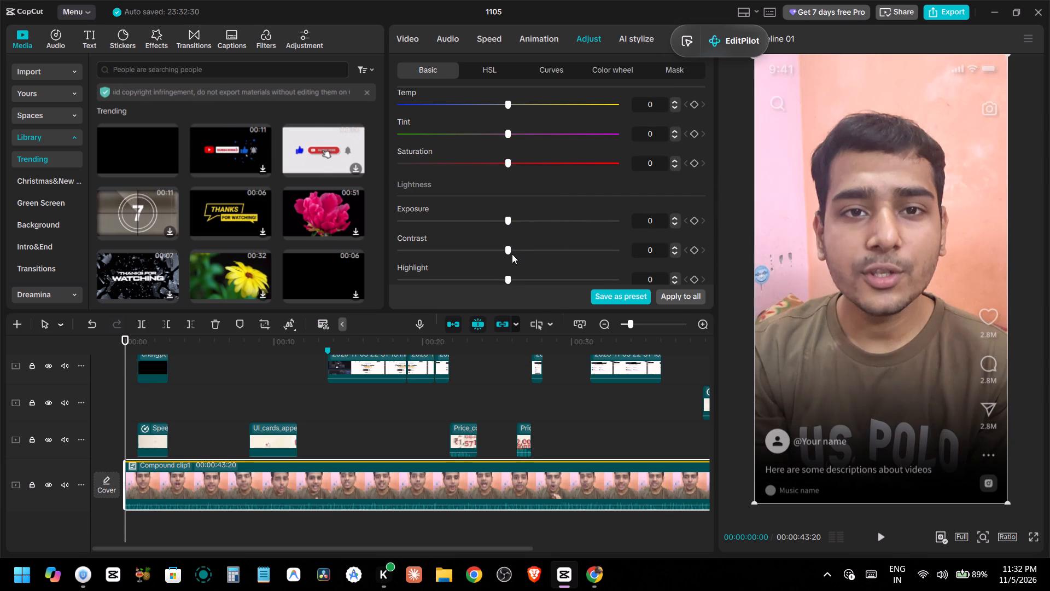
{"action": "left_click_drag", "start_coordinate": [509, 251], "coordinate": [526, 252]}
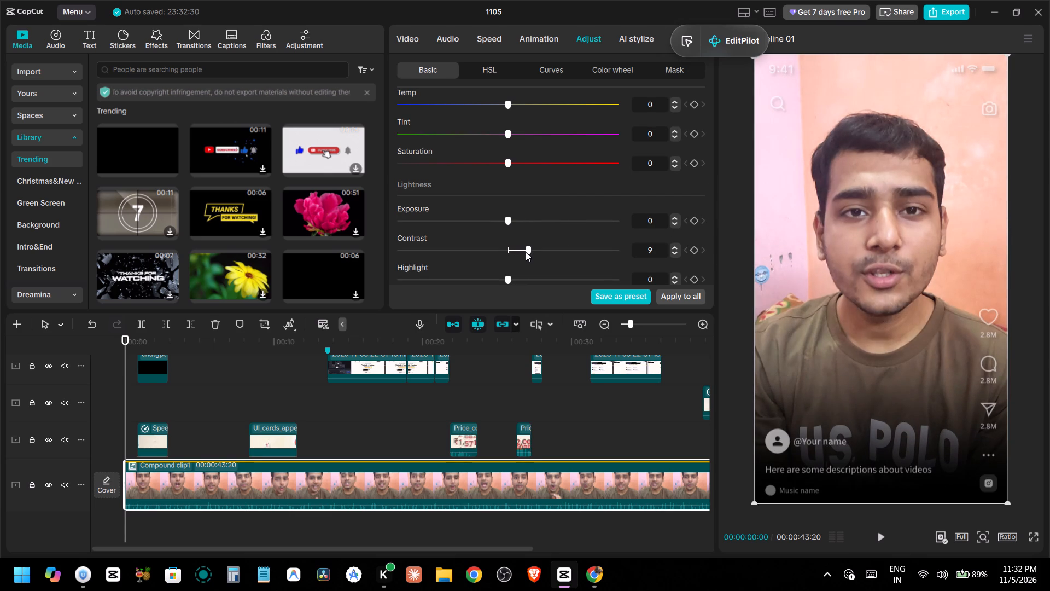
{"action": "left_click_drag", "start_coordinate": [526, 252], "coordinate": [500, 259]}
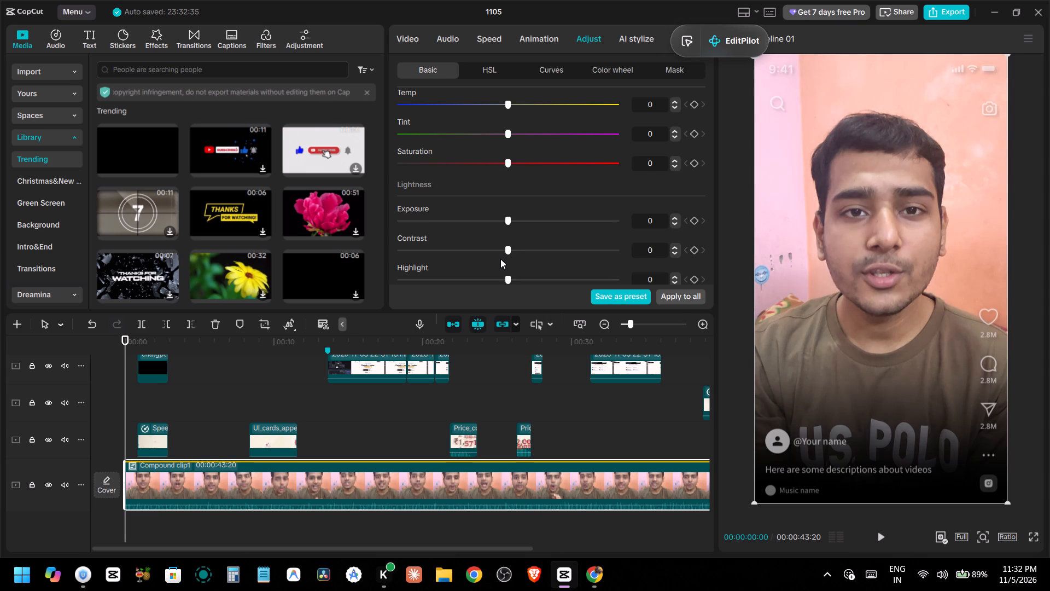
Set the main compound clip's Highlight to -17, Shadow to -13, Whites to -5 and Brilliance to -4.
{"action": "scroll", "coordinate": [500, 259], "scroll_direction": "down", "scroll_amount": 1}
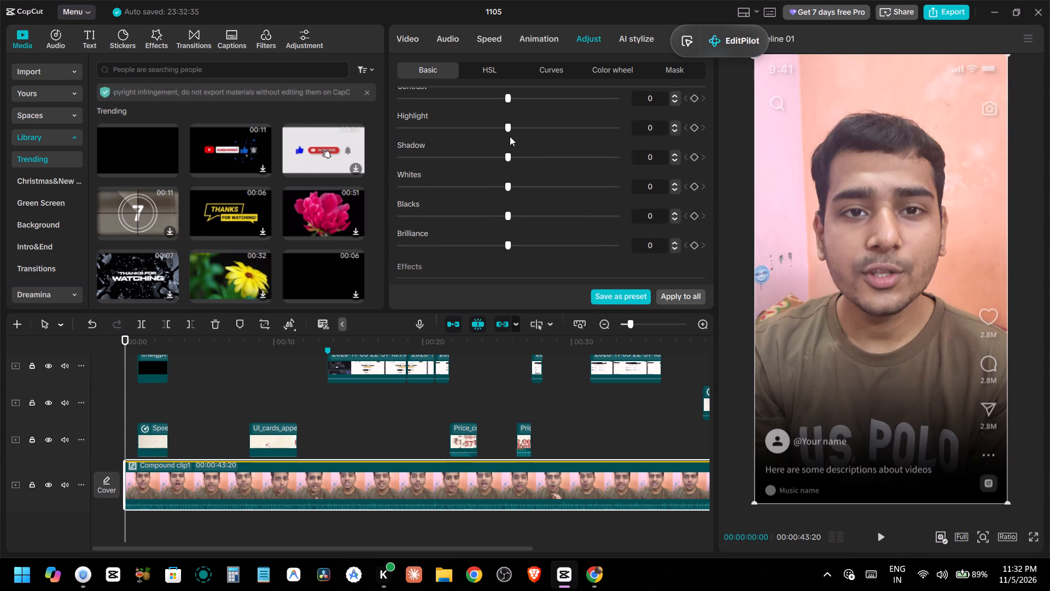
{"action": "left_click_drag", "start_coordinate": [509, 126], "coordinate": [481, 132]}
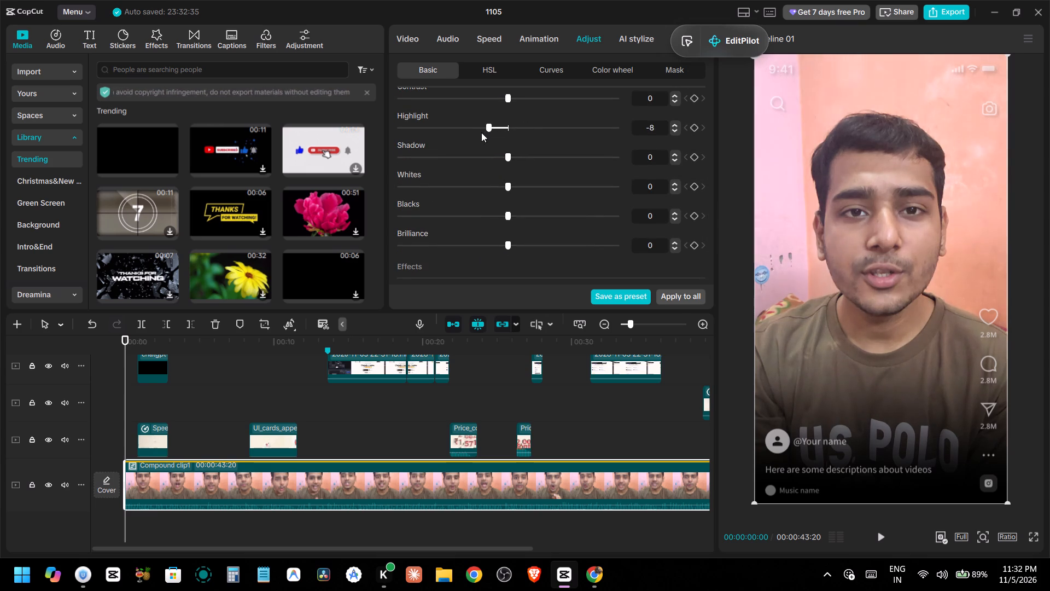
{"action": "left_click_drag", "start_coordinate": [481, 132], "coordinate": [469, 132]}
{"action": "left_click_drag", "start_coordinate": [510, 158], "coordinate": [478, 160]}
{"action": "left_click", "coordinate": [507, 187]}
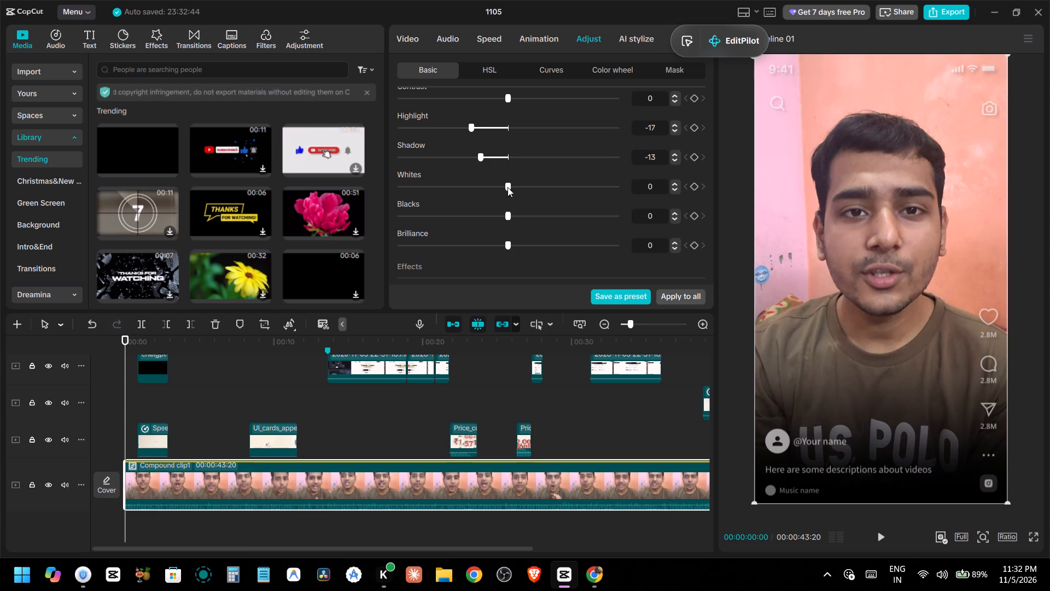
{"action": "left_click_drag", "start_coordinate": [503, 191], "coordinate": [494, 192]}
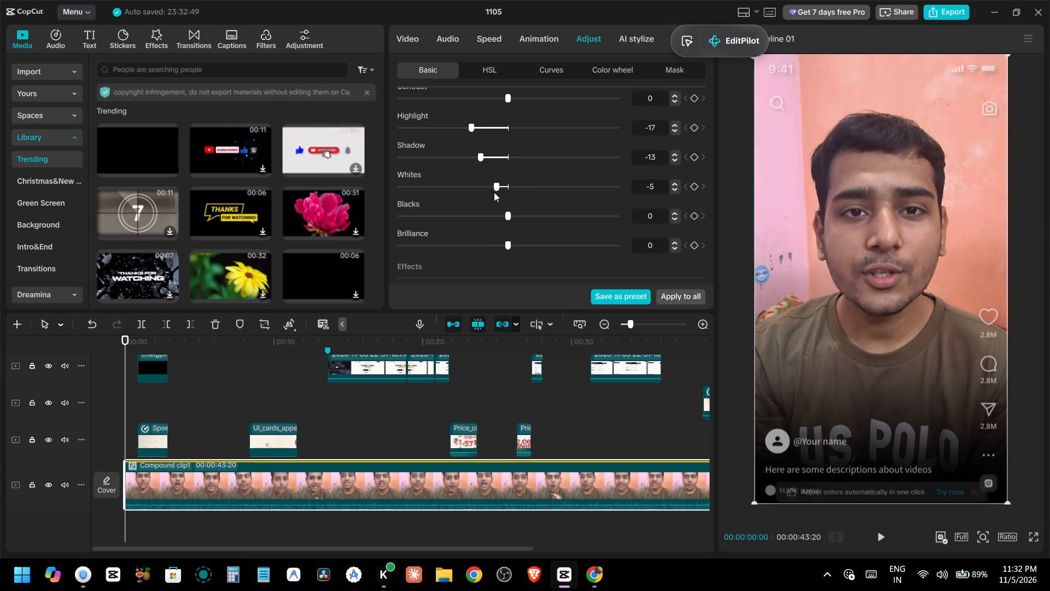
{"action": "left_click_drag", "start_coordinate": [504, 214], "coordinate": [505, 219]}
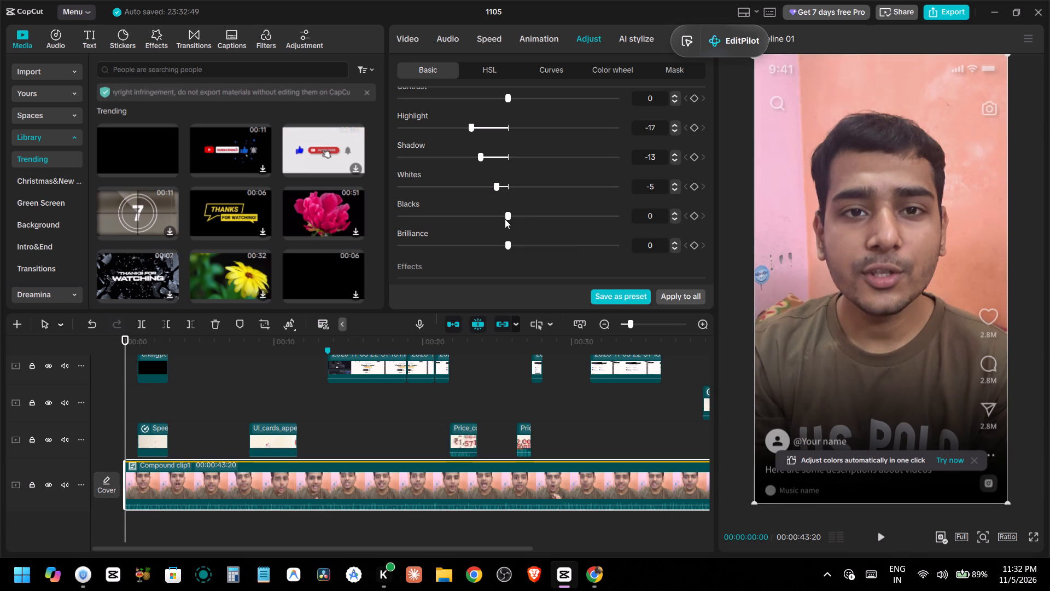
{"action": "left_click_drag", "start_coordinate": [505, 219], "coordinate": [501, 219]}
{"action": "left_click_drag", "start_coordinate": [508, 245], "coordinate": [497, 244]}
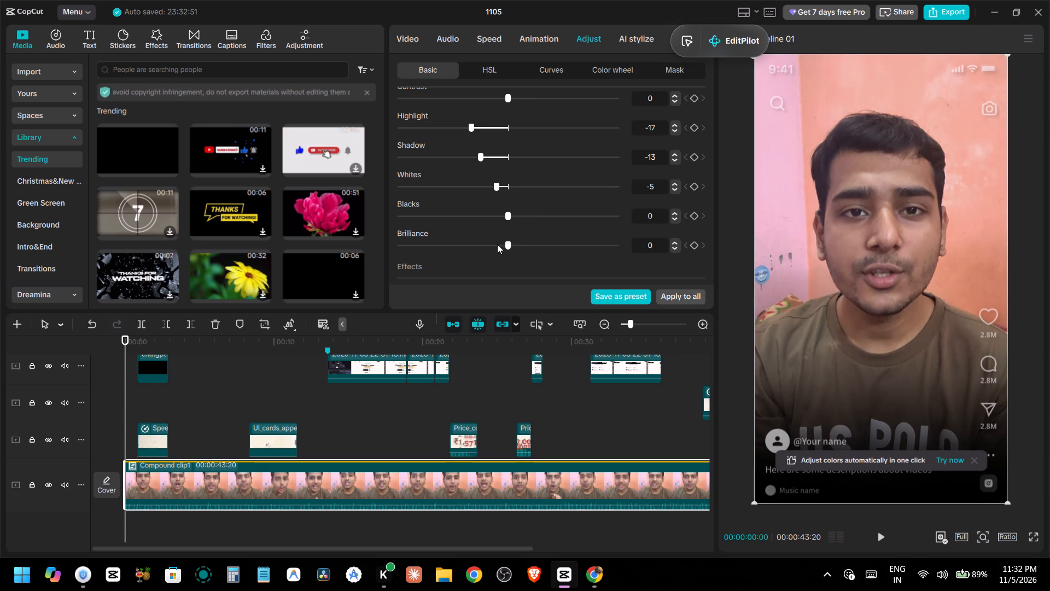
{"action": "left_click_drag", "start_coordinate": [497, 244], "coordinate": [479, 244]}
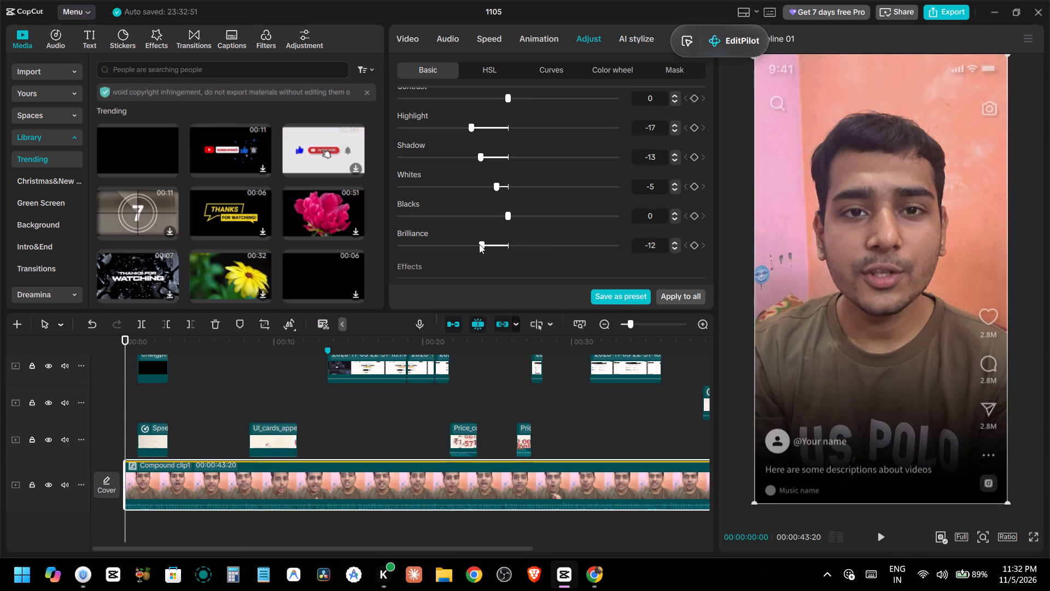
{"action": "left_click_drag", "start_coordinate": [479, 244], "coordinate": [497, 244]}
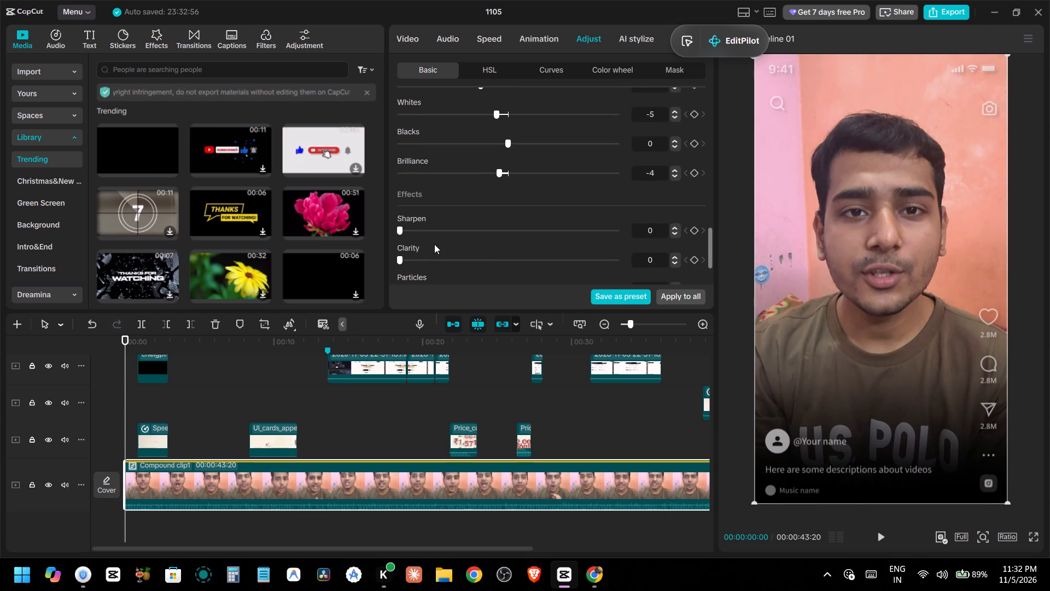
Set the main compound clip's Sharpen to 5 and Clarity to 6.
{"action": "left_click", "coordinate": [426, 223]}
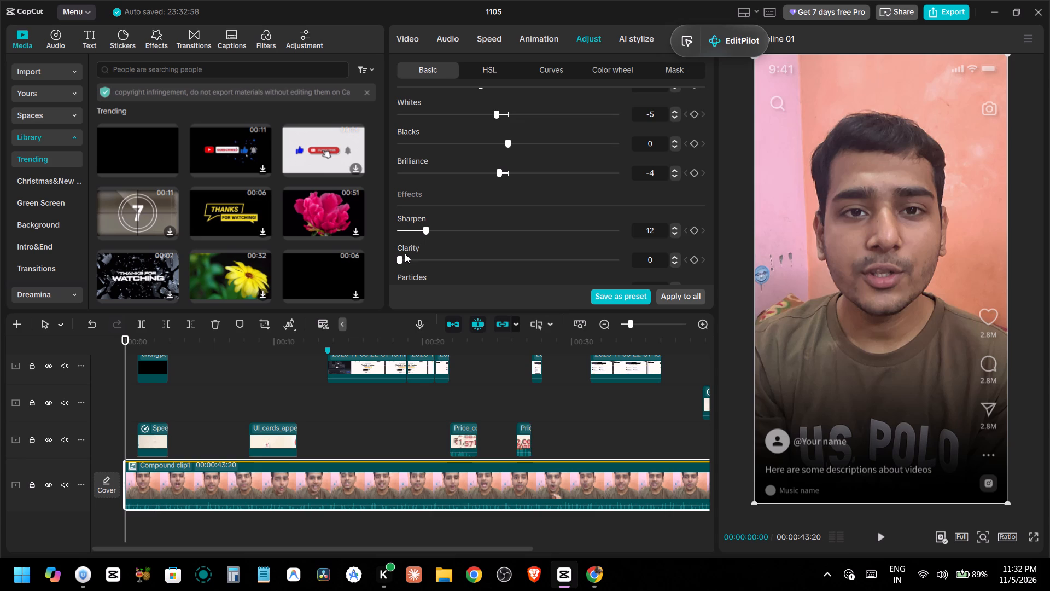
{"action": "left_click_drag", "start_coordinate": [405, 253], "coordinate": [439, 261]}
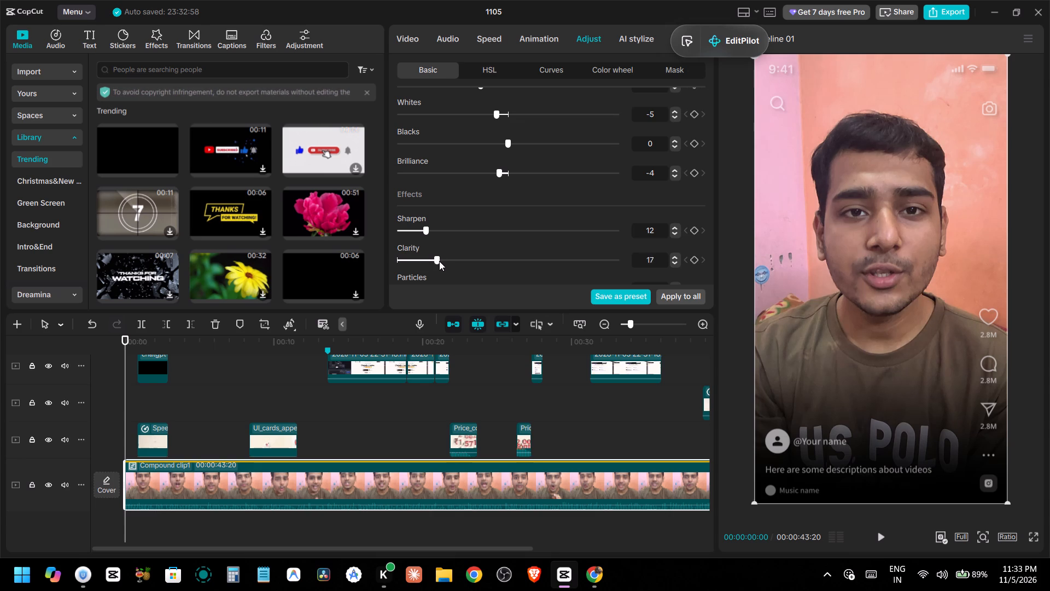
{"action": "left_click_drag", "start_coordinate": [439, 261], "coordinate": [440, 262]}
{"action": "left_click_drag", "start_coordinate": [422, 229], "coordinate": [401, 230]}
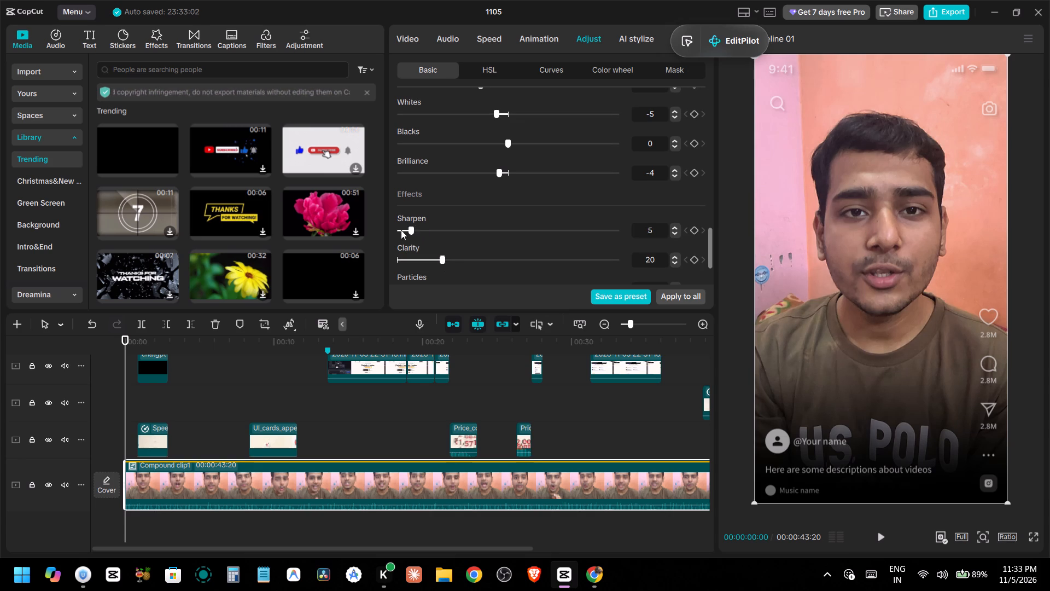
{"action": "left_click_drag", "start_coordinate": [401, 230], "coordinate": [388, 231]}
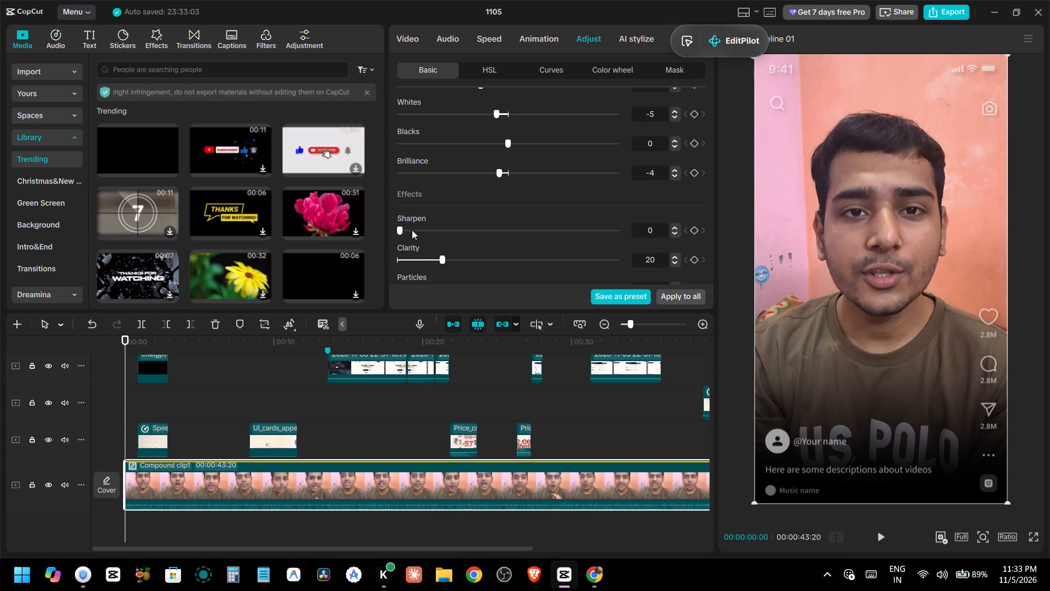
{"action": "left_click", "coordinate": [412, 230]}
{"action": "left_click", "coordinate": [421, 259]}
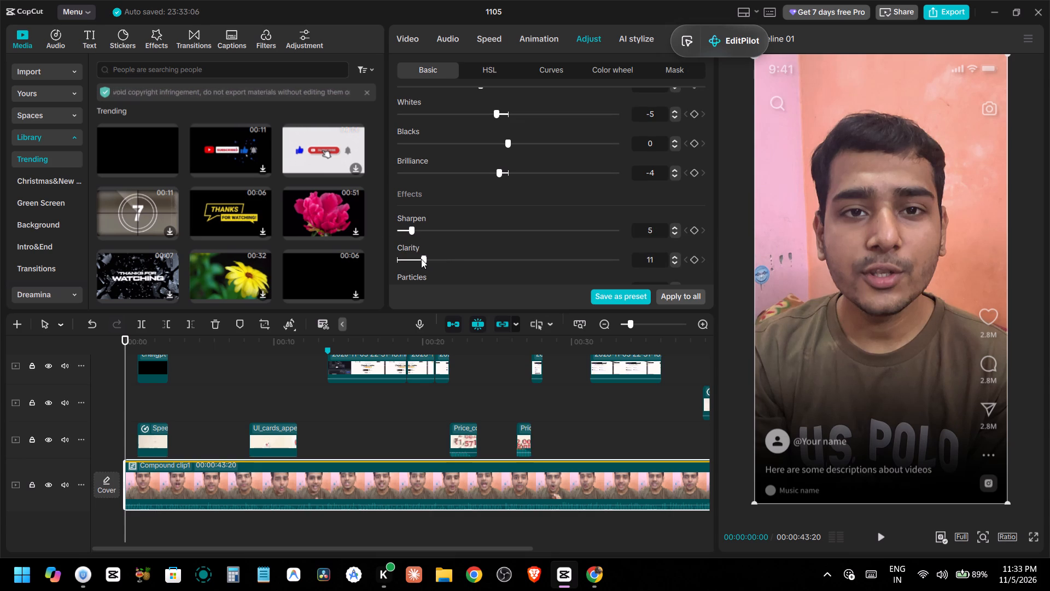
{"action": "left_click_drag", "start_coordinate": [425, 257], "coordinate": [414, 258]}
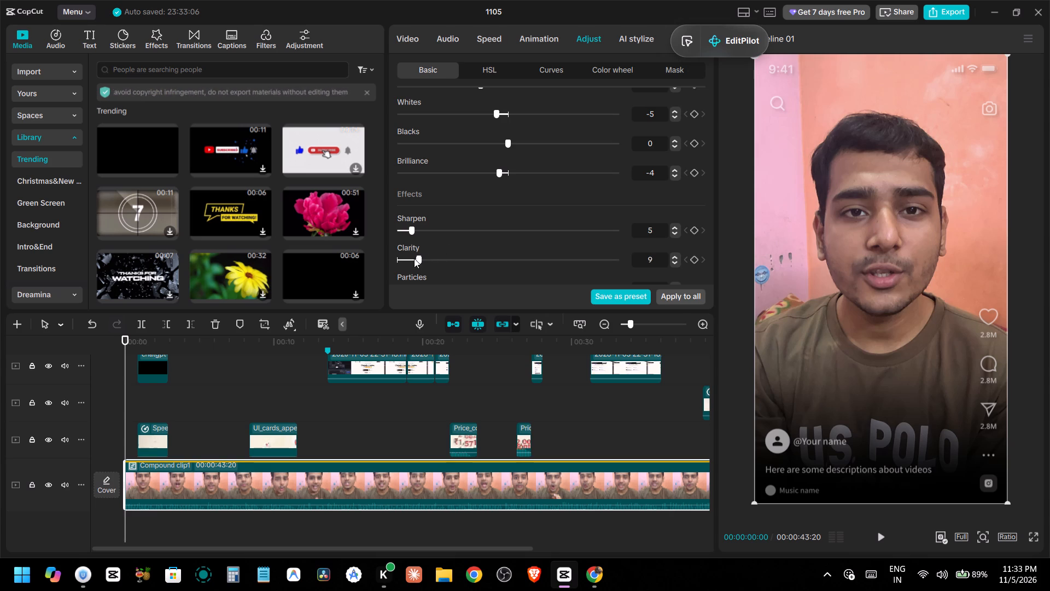
{"action": "left_click_drag", "start_coordinate": [414, 258], "coordinate": [410, 259]}
Raise the main compound clip's Saturation to 4 and look over its other adjustments.
{"action": "scroll", "coordinate": [457, 229], "scroll_direction": "up", "scroll_amount": 1}
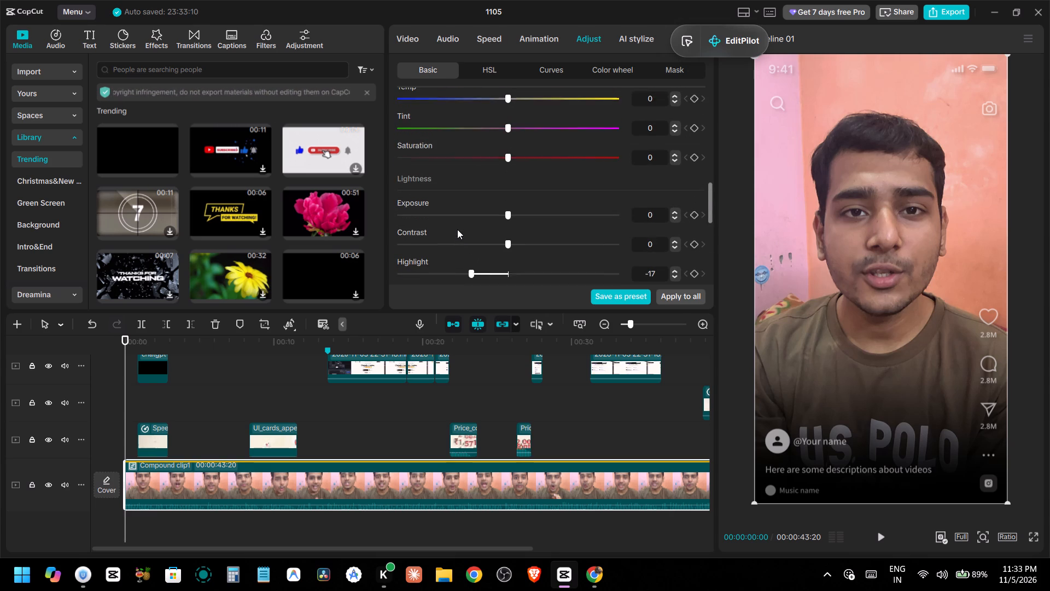
{"action": "left_click", "coordinate": [512, 159]}
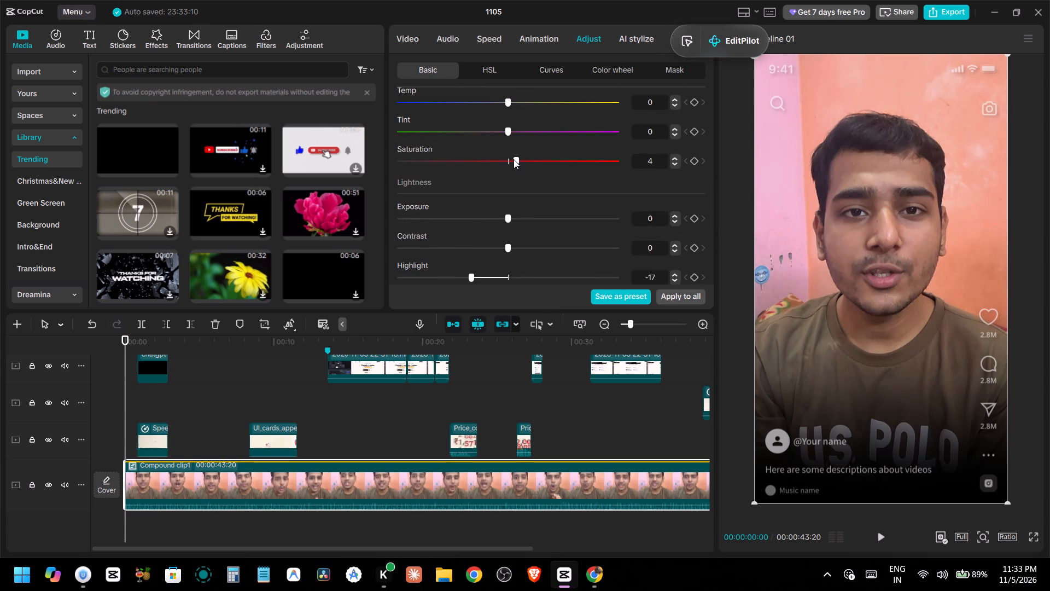
{"action": "scroll", "coordinate": [492, 205], "scroll_direction": "down", "scroll_amount": 1}
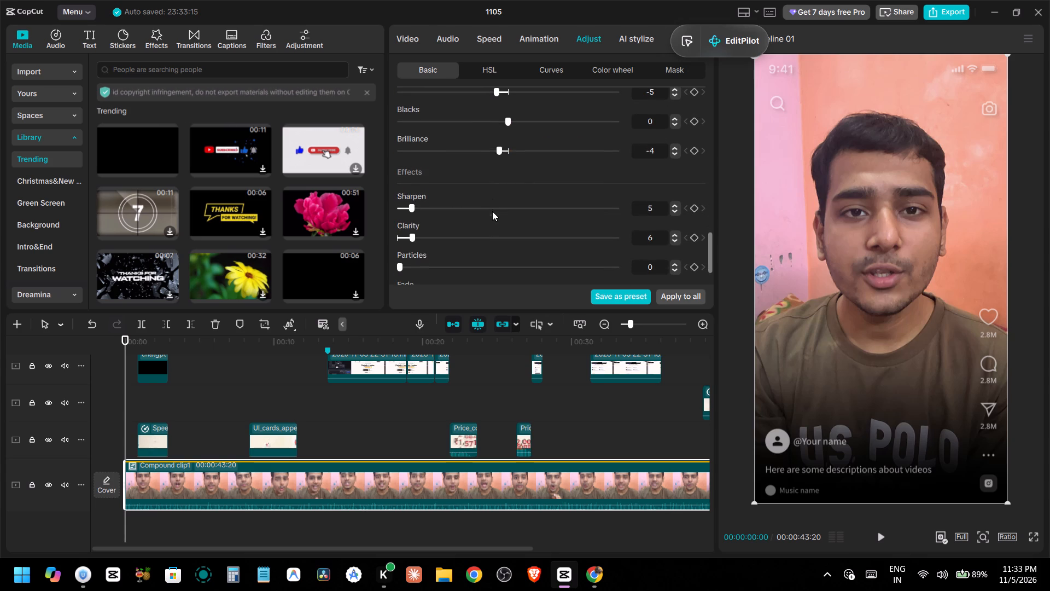
{"action": "scroll", "coordinate": [477, 199], "scroll_direction": "down", "scroll_amount": 1}
{"action": "scroll", "coordinate": [476, 181], "scroll_direction": "up", "scroll_amount": 5}
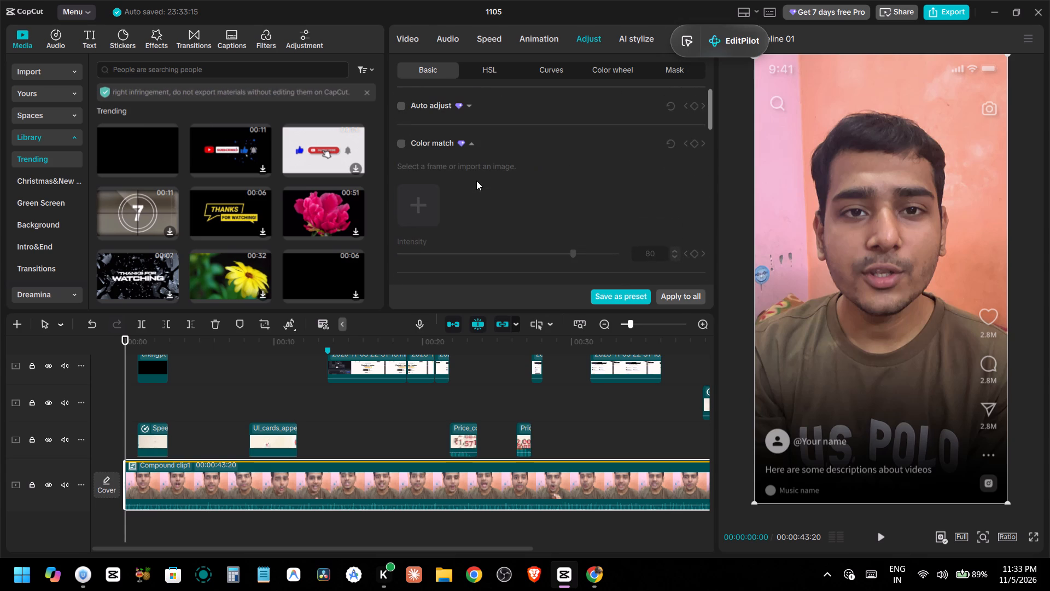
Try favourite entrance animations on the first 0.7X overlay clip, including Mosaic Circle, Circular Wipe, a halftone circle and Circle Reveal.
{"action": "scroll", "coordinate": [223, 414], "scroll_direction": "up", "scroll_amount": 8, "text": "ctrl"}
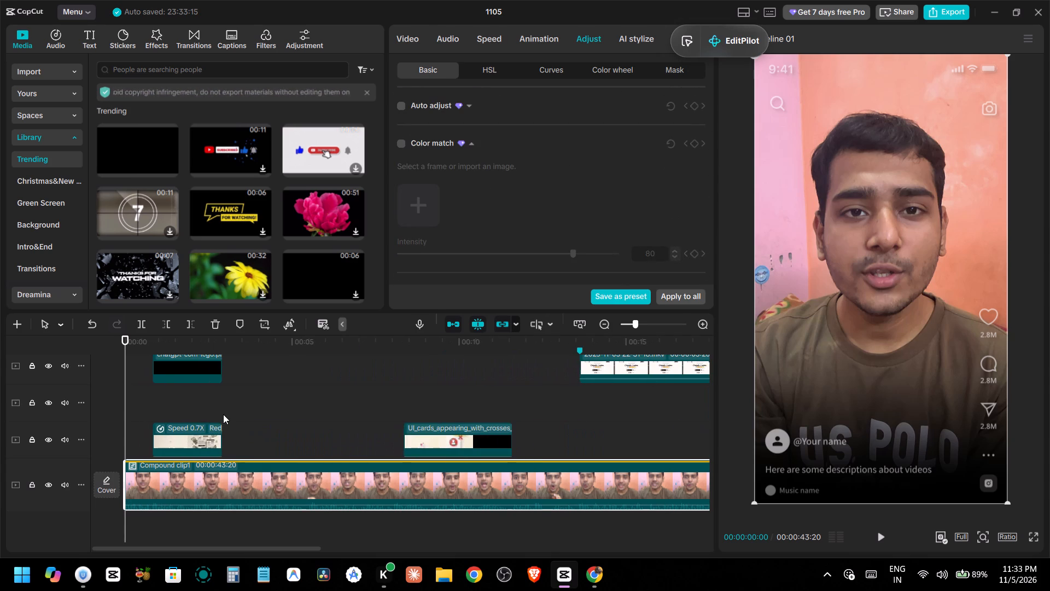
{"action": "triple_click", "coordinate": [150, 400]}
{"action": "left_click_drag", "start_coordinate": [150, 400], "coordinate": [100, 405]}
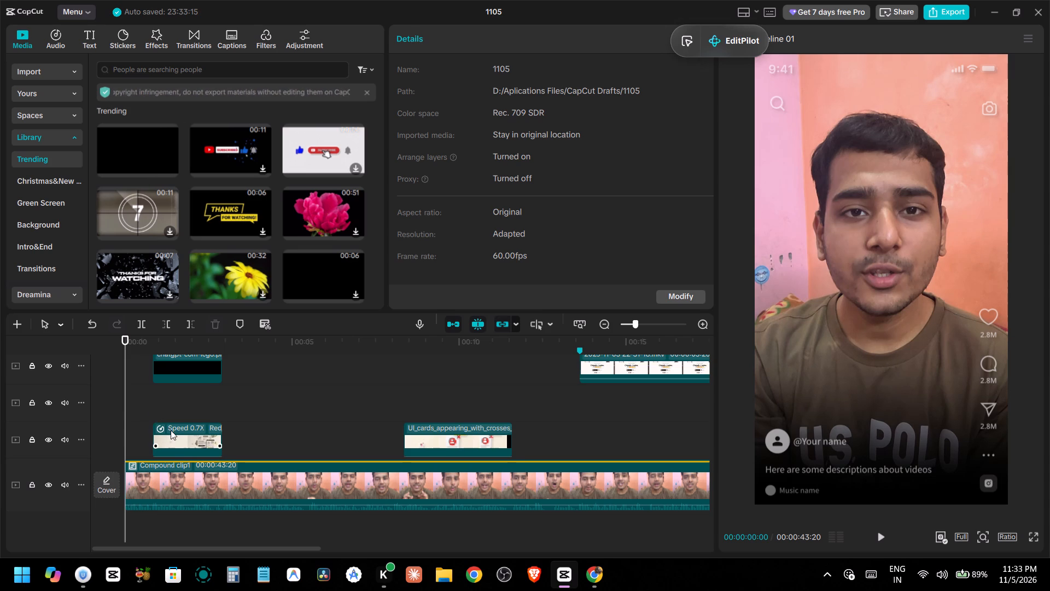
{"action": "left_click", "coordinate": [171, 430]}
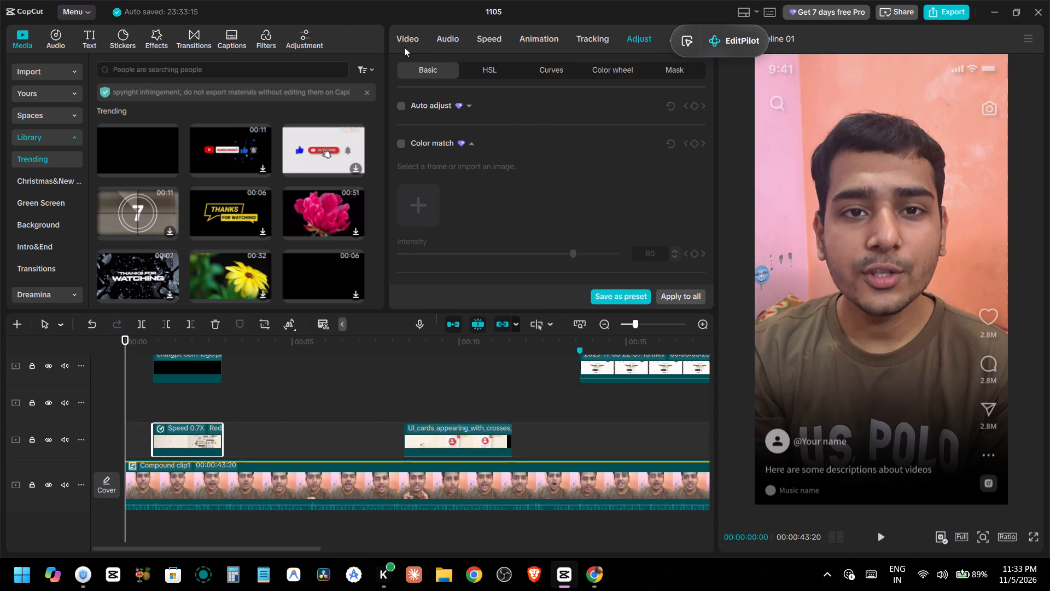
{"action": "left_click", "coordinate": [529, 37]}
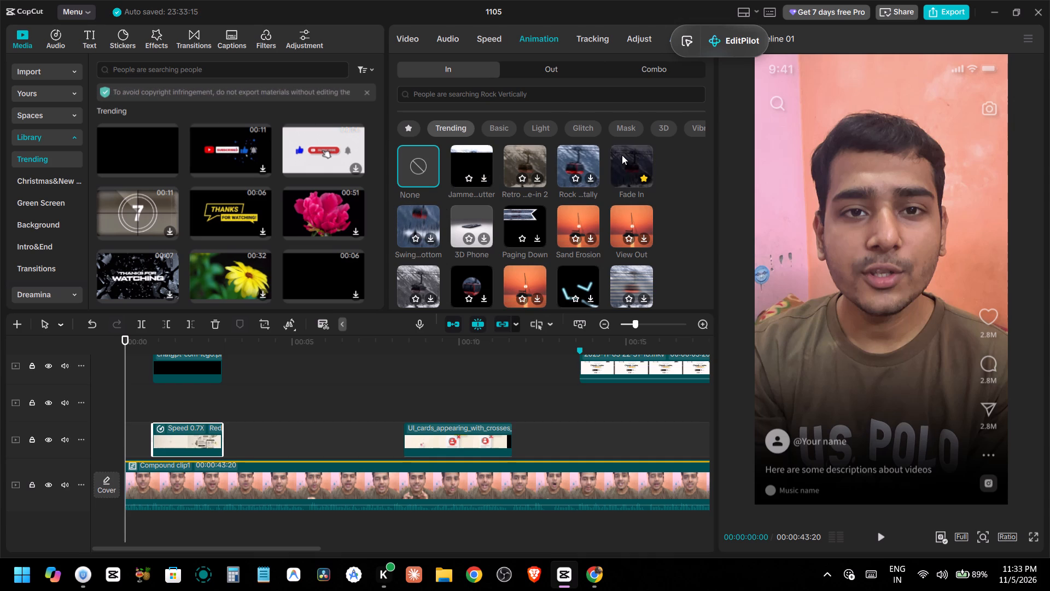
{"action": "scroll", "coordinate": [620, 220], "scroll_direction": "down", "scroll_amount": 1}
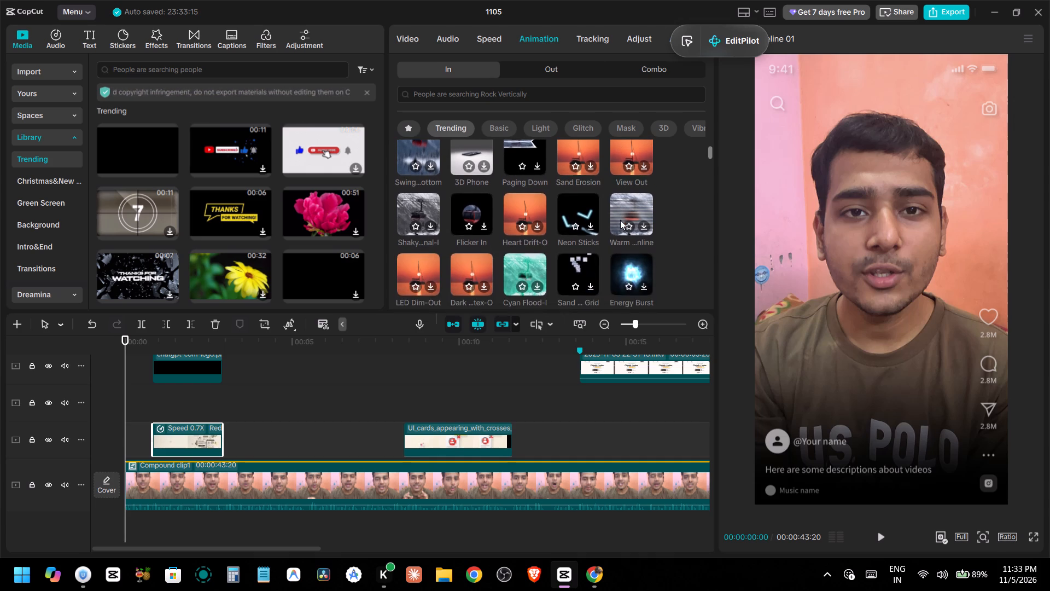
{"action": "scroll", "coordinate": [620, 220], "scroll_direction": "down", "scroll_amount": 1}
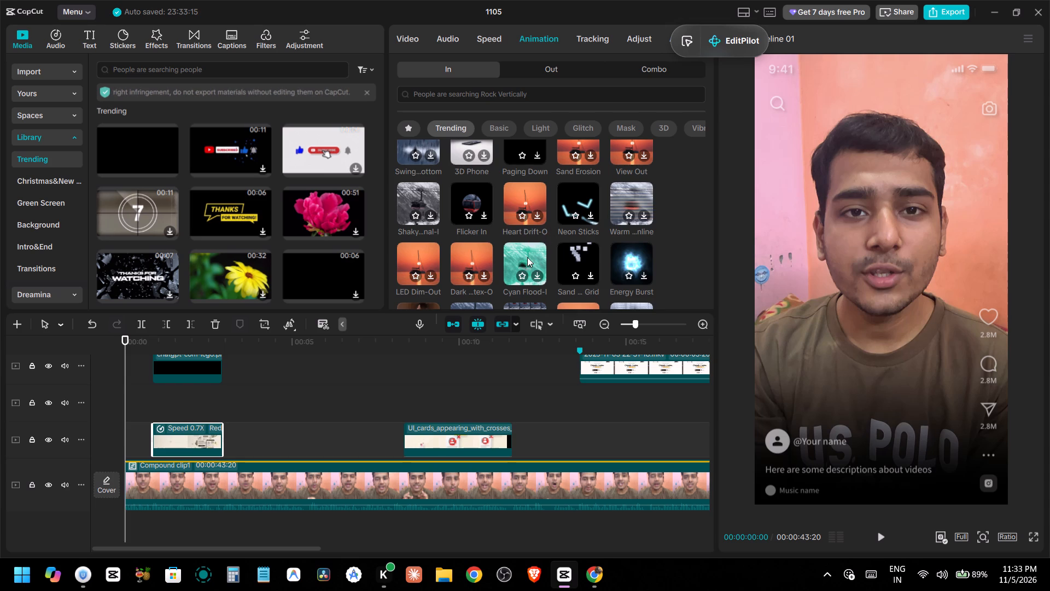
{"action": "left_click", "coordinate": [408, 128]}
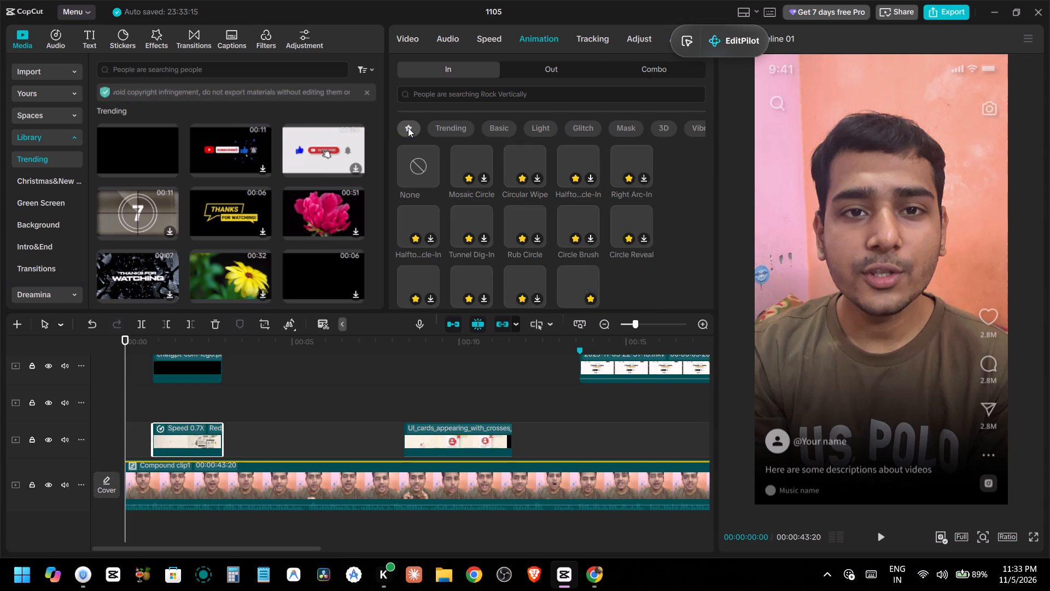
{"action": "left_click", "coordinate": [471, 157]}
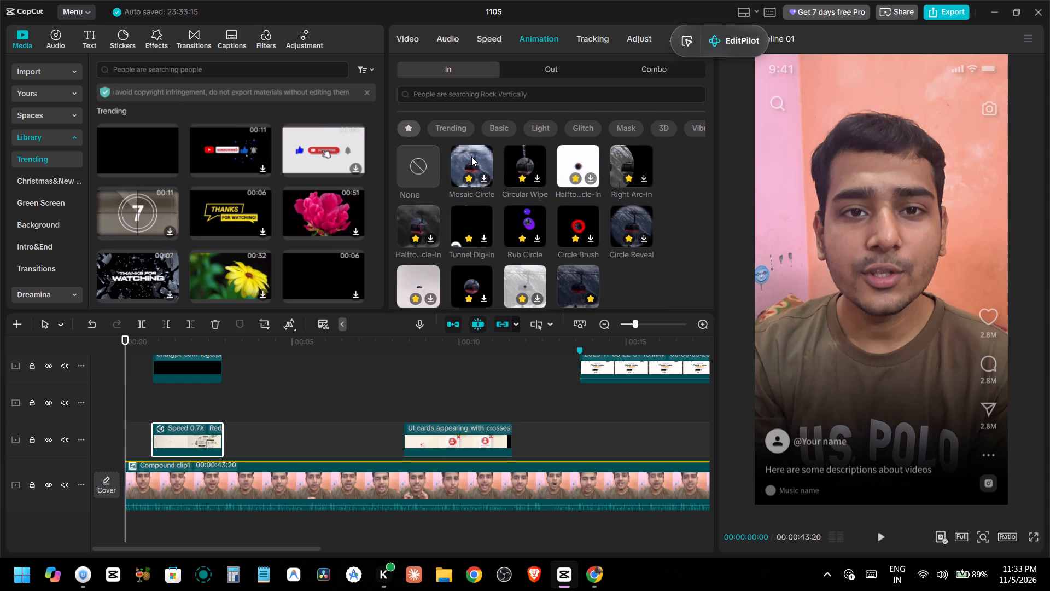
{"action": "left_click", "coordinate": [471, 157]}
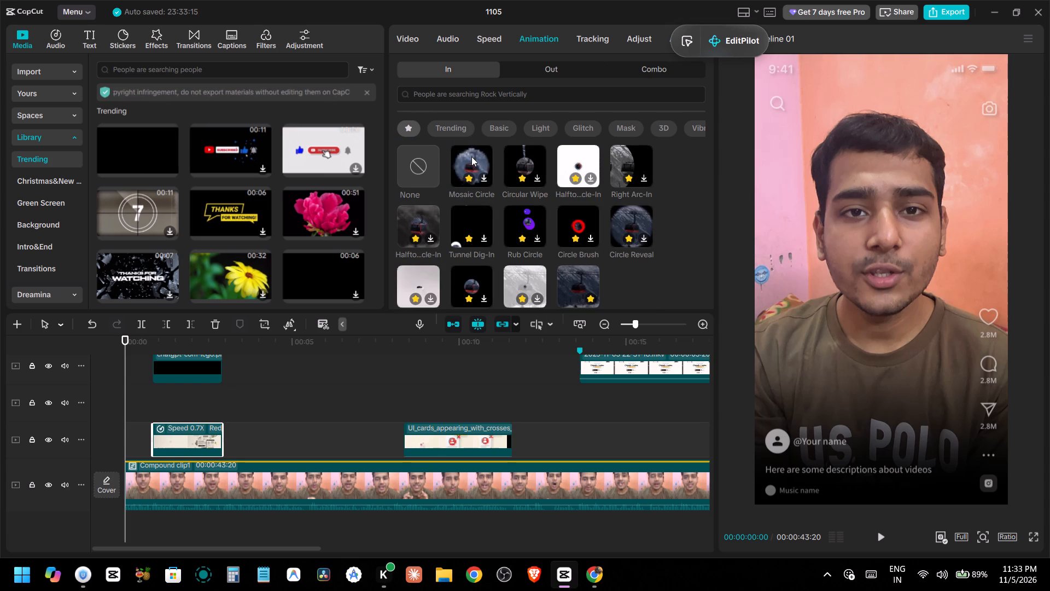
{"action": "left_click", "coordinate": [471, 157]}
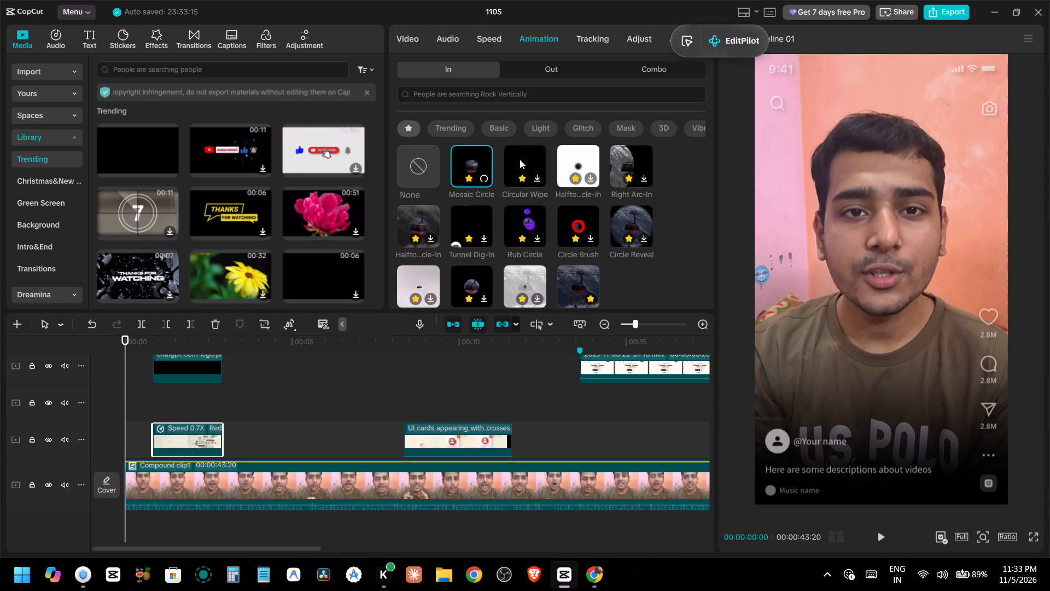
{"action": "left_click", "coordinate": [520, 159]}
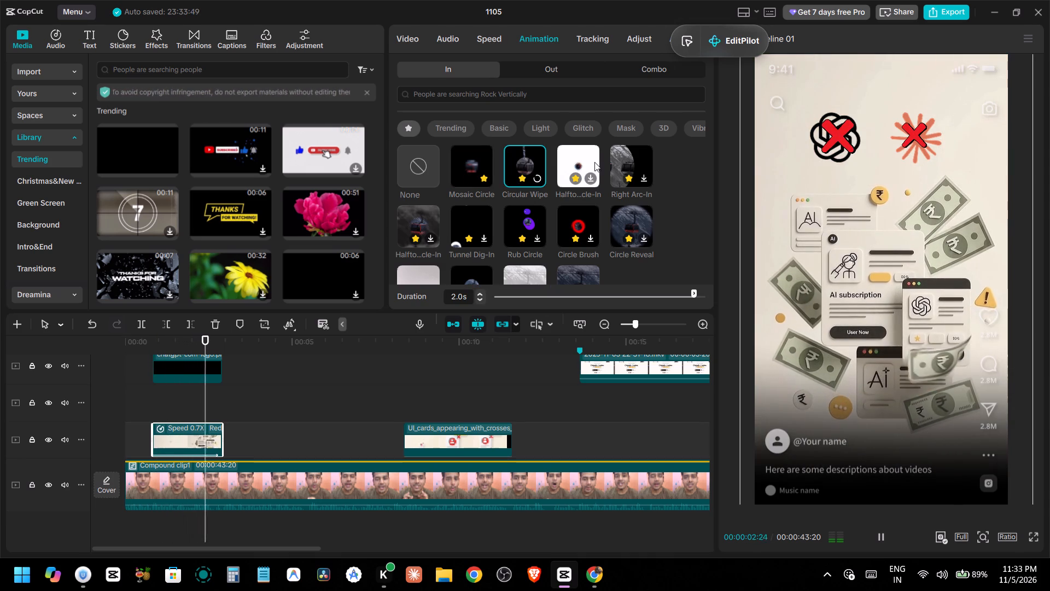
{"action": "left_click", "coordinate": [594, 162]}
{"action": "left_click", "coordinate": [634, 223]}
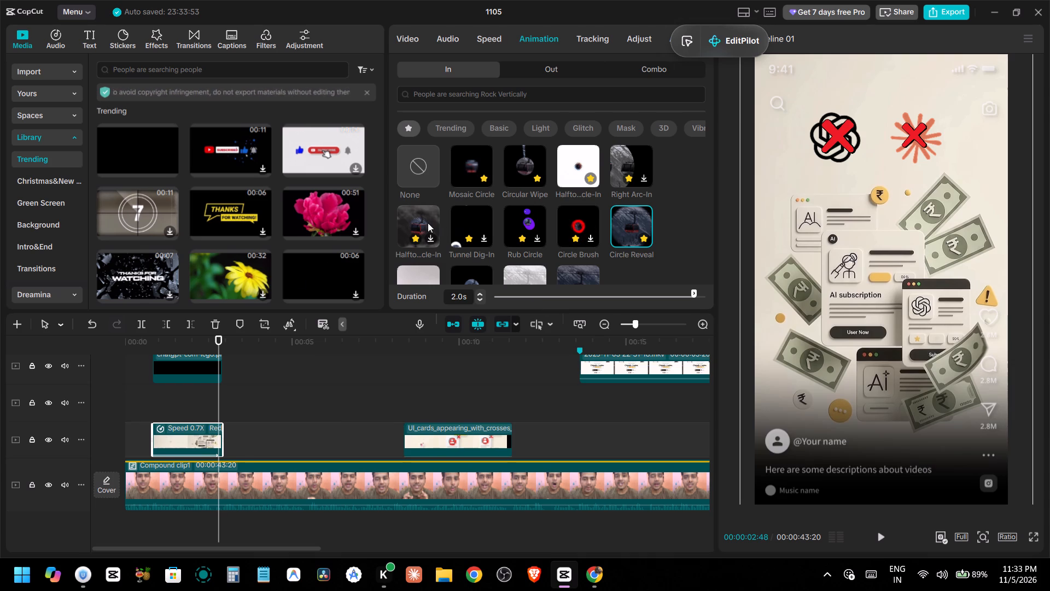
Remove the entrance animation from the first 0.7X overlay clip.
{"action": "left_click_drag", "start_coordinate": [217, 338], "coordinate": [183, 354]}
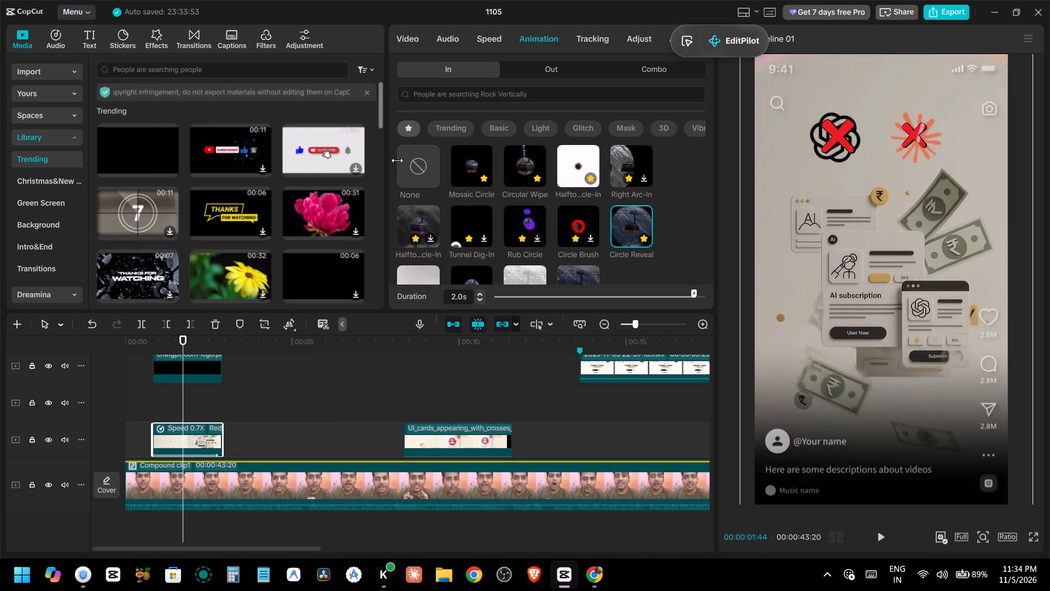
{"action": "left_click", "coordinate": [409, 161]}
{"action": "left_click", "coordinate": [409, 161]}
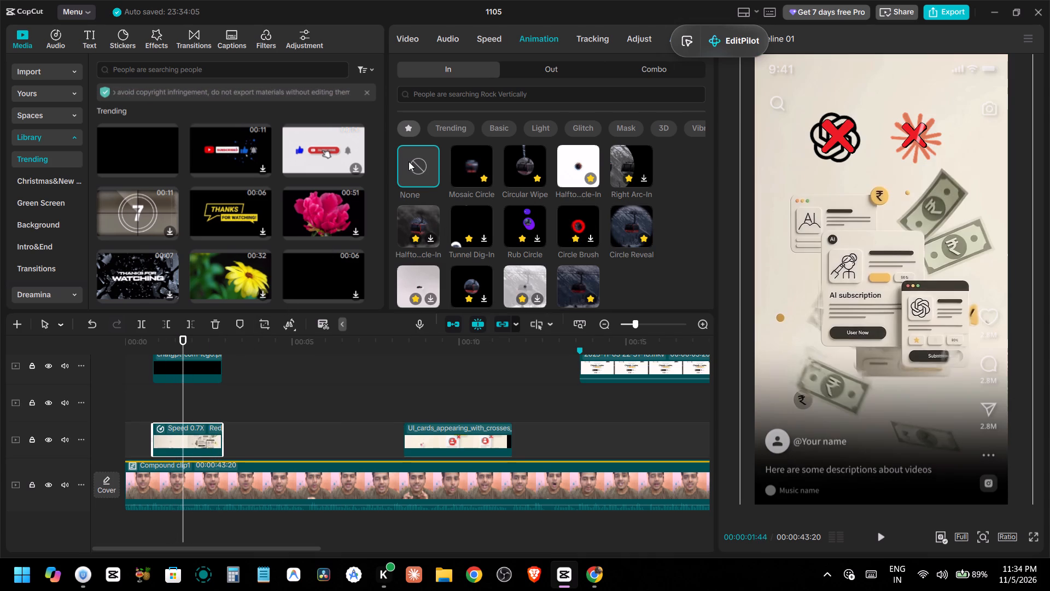
Go to the start of the 0.7X overlay clip, at 00:00:00:50, and add a Split mask to it.
{"action": "left_click_drag", "start_coordinate": [186, 344], "coordinate": [168, 349]}
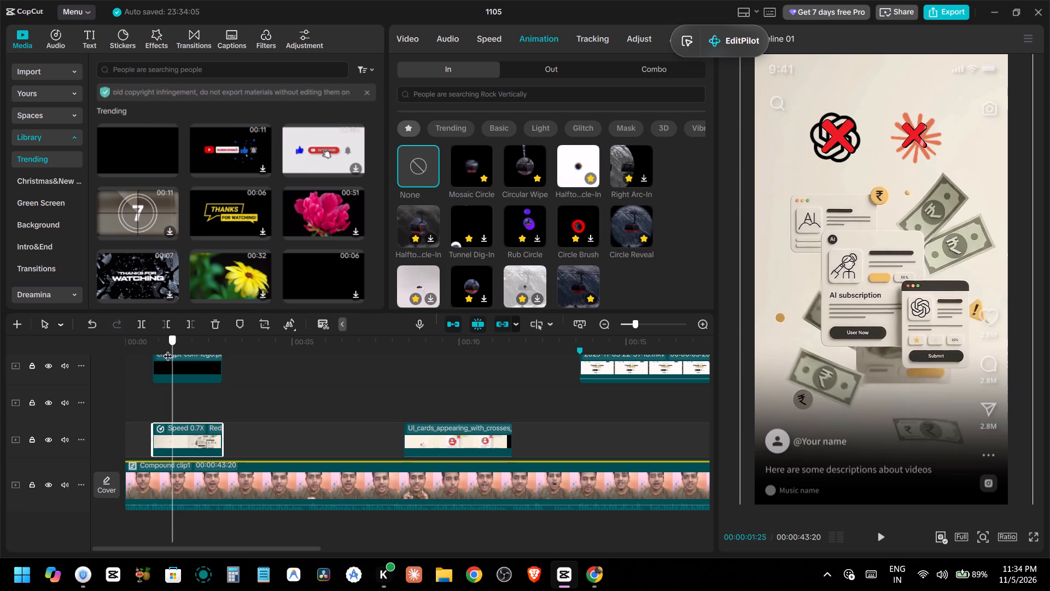
{"action": "left_click_drag", "start_coordinate": [168, 349], "coordinate": [157, 351]}
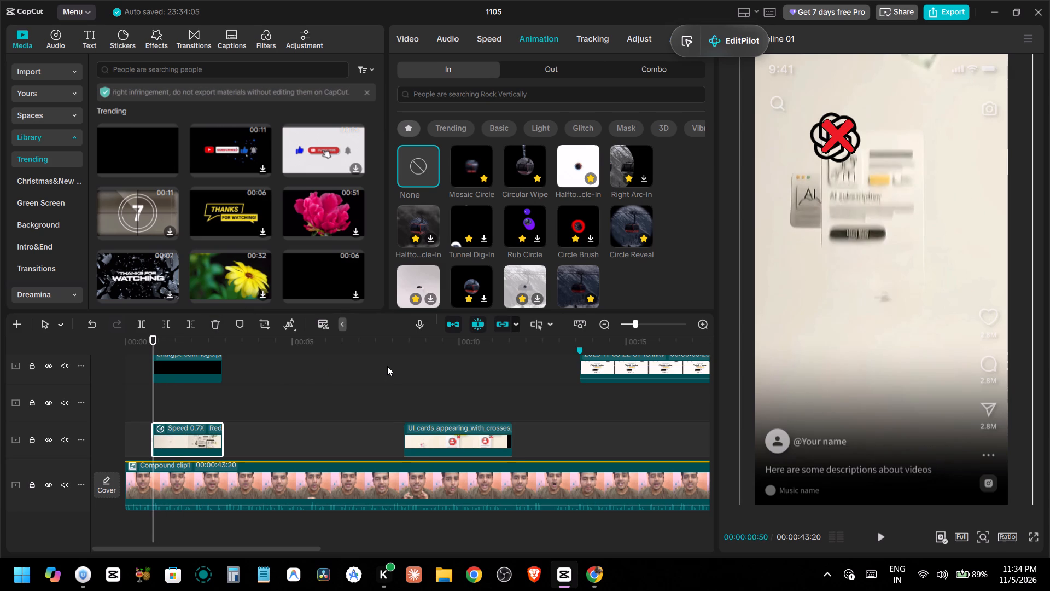
{"action": "left_click", "coordinate": [413, 39]}
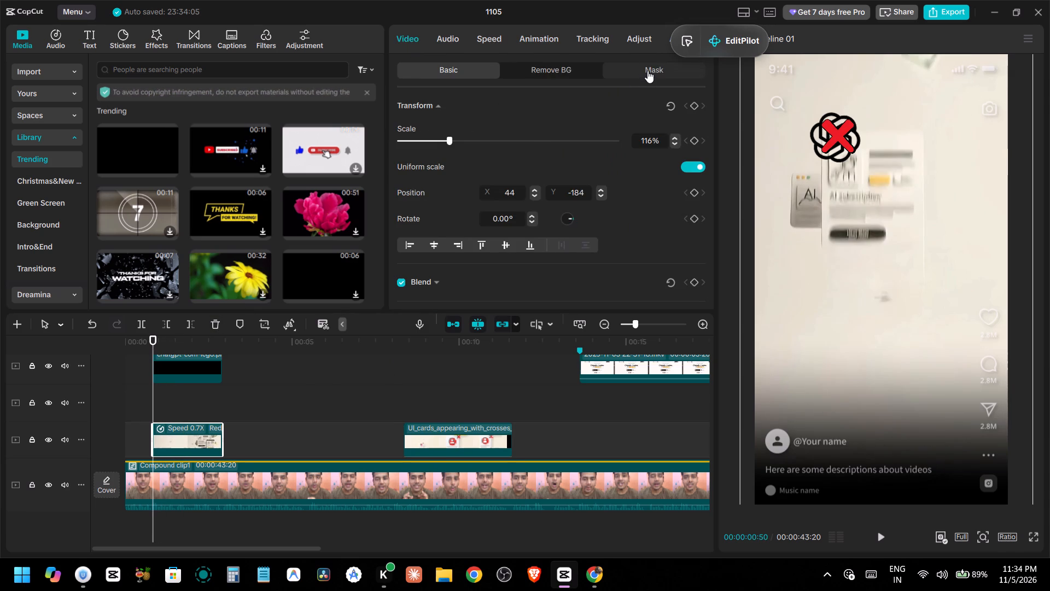
{"action": "left_click", "coordinate": [647, 71]}
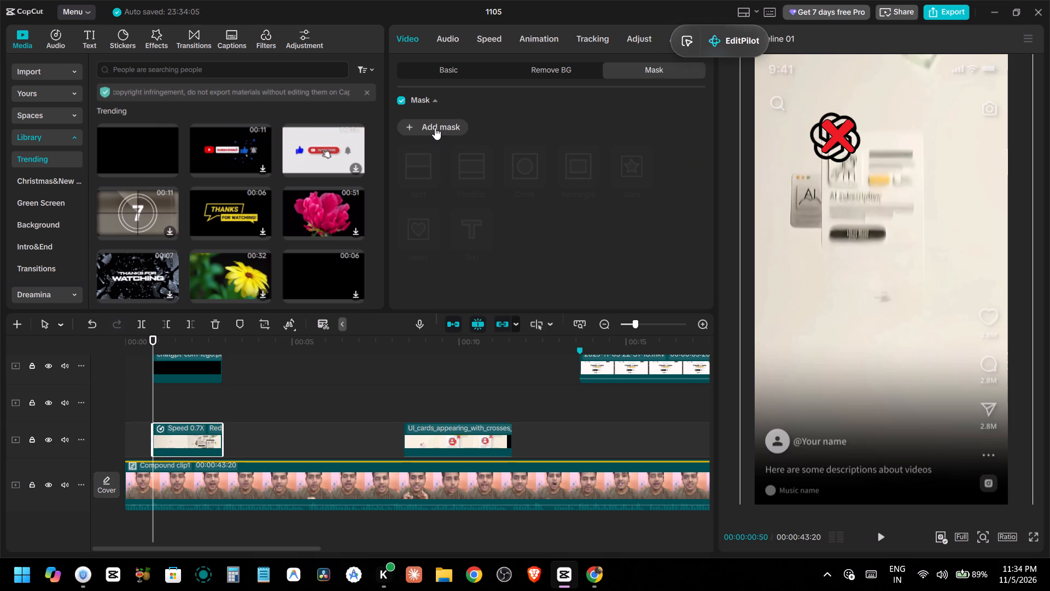
{"action": "left_click", "coordinate": [435, 128]}
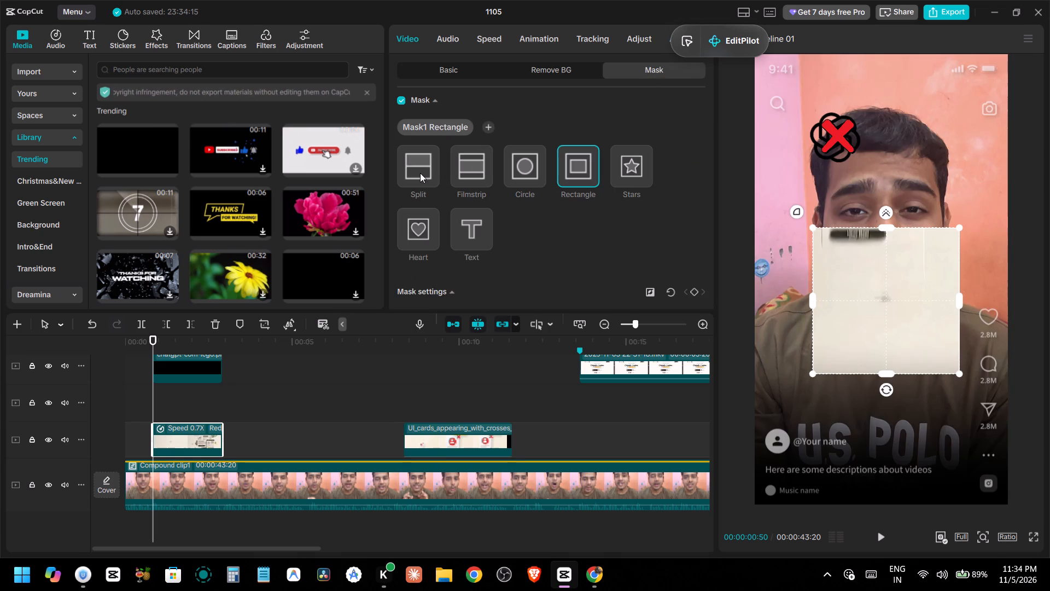
{"action": "left_click", "coordinate": [420, 173]}
{"action": "left_click", "coordinate": [420, 173]}
{"action": "left_click", "coordinate": [420, 173]}
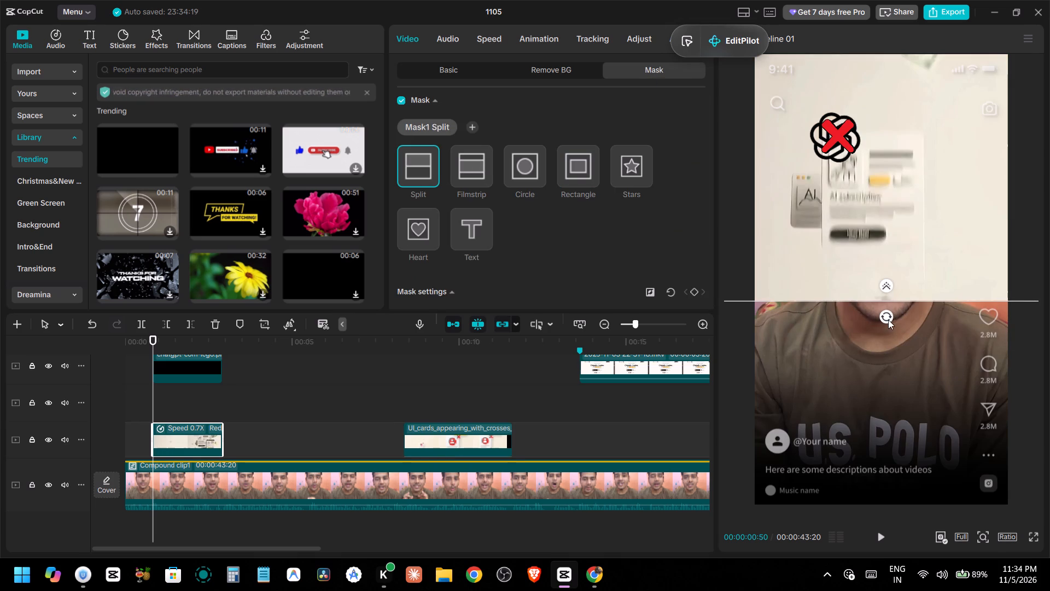
Rotate the overlay's Split mask to -180° so the opposite half of the clip shows.
{"action": "left_click_drag", "start_coordinate": [888, 320], "coordinate": [884, 254]}
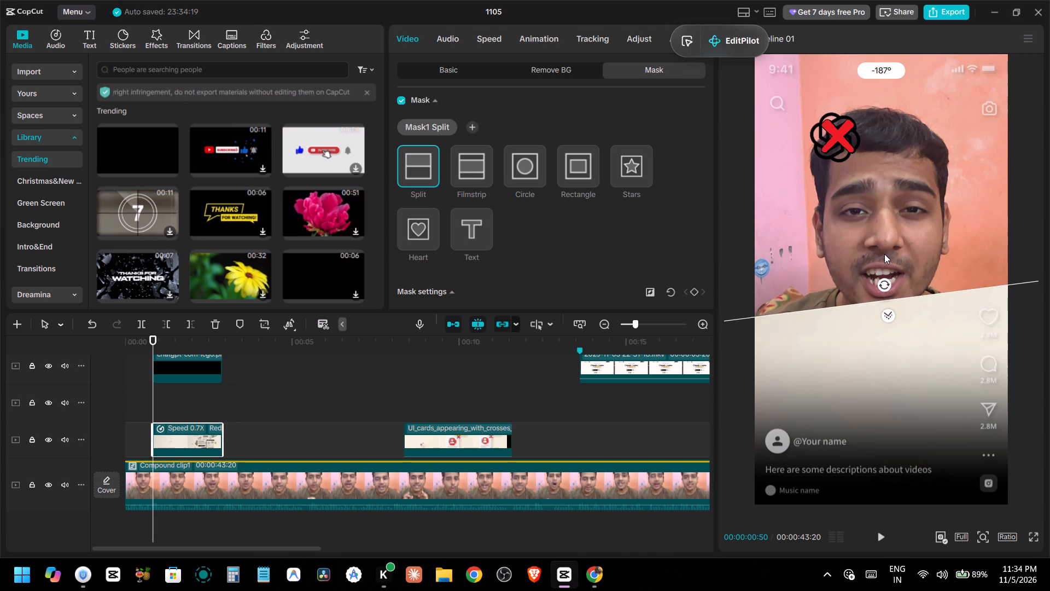
{"action": "left_click_drag", "start_coordinate": [884, 254], "coordinate": [890, 253]}
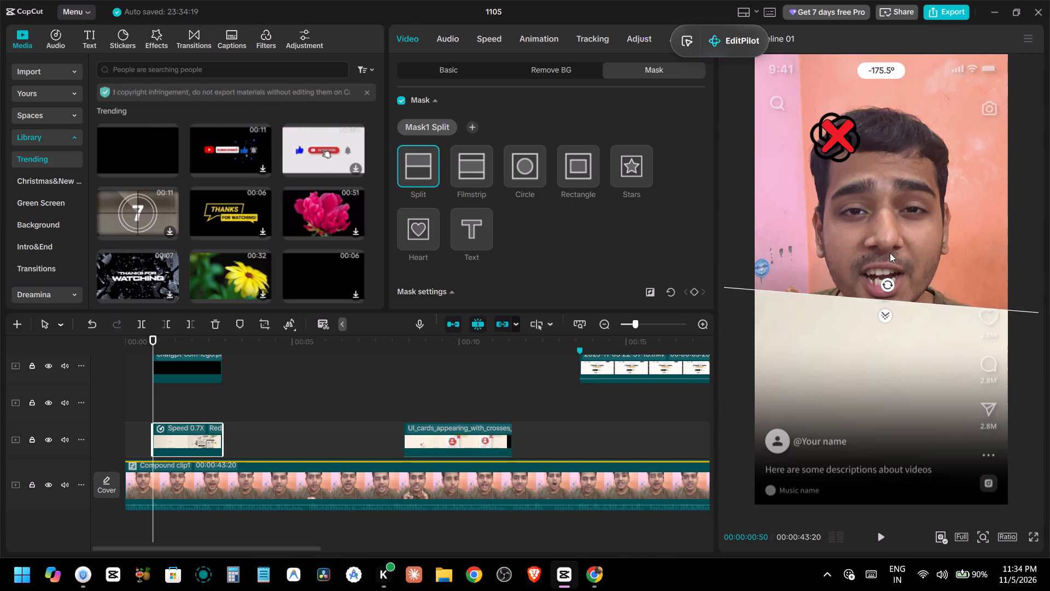
{"action": "left_click_drag", "start_coordinate": [890, 253], "coordinate": [887, 254]}
{"action": "left_click", "coordinate": [887, 279]}
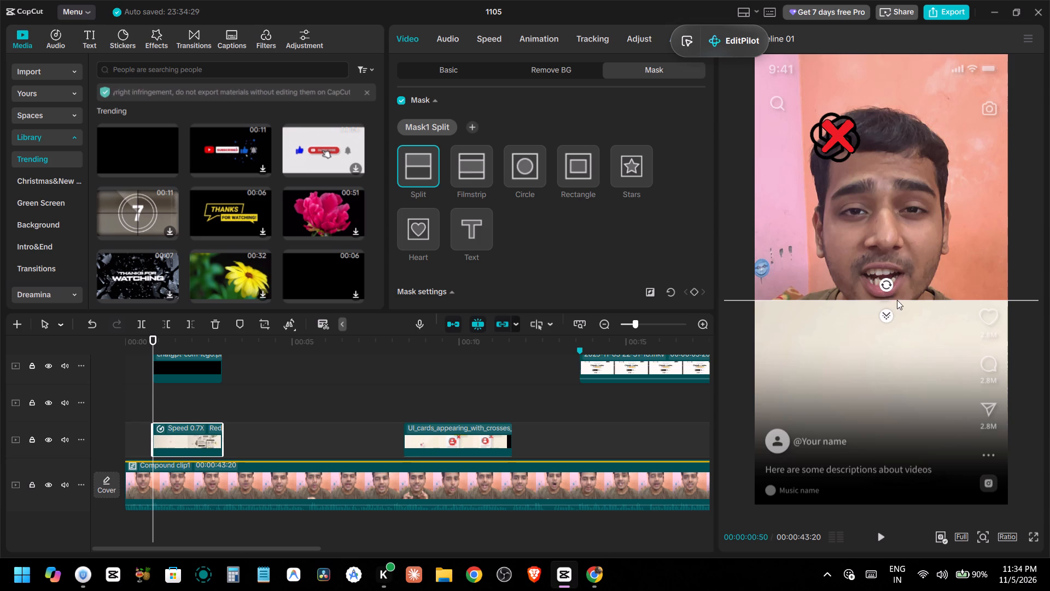
Feather the Split mask to 30 and place its dividing line near the frame's bottom, at X 72, Y -547.
{"action": "left_click_drag", "start_coordinate": [897, 299], "coordinate": [895, 458]}
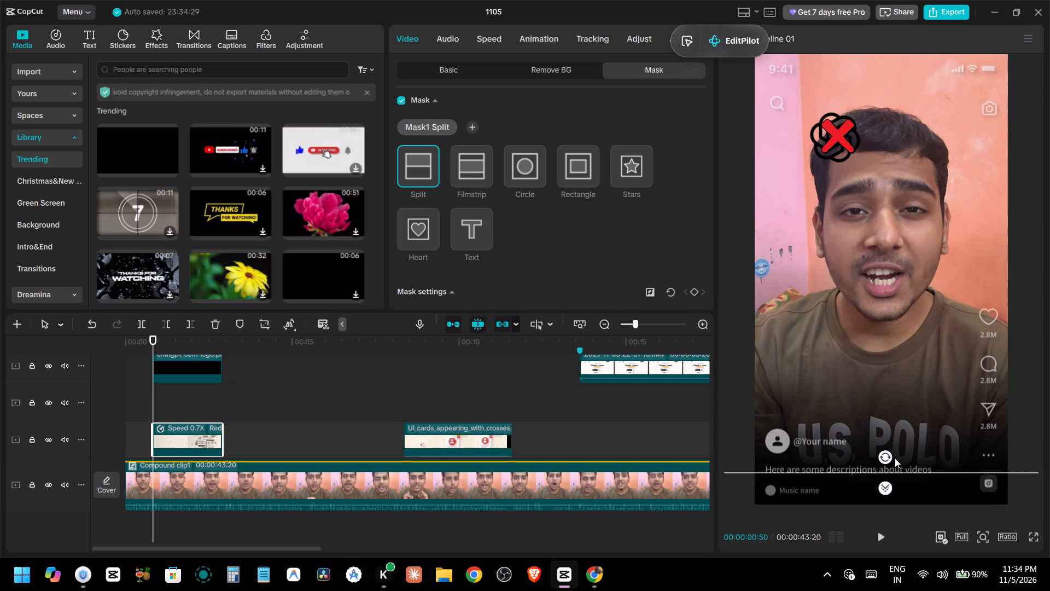
{"action": "left_click_drag", "start_coordinate": [895, 458], "coordinate": [889, 116]}
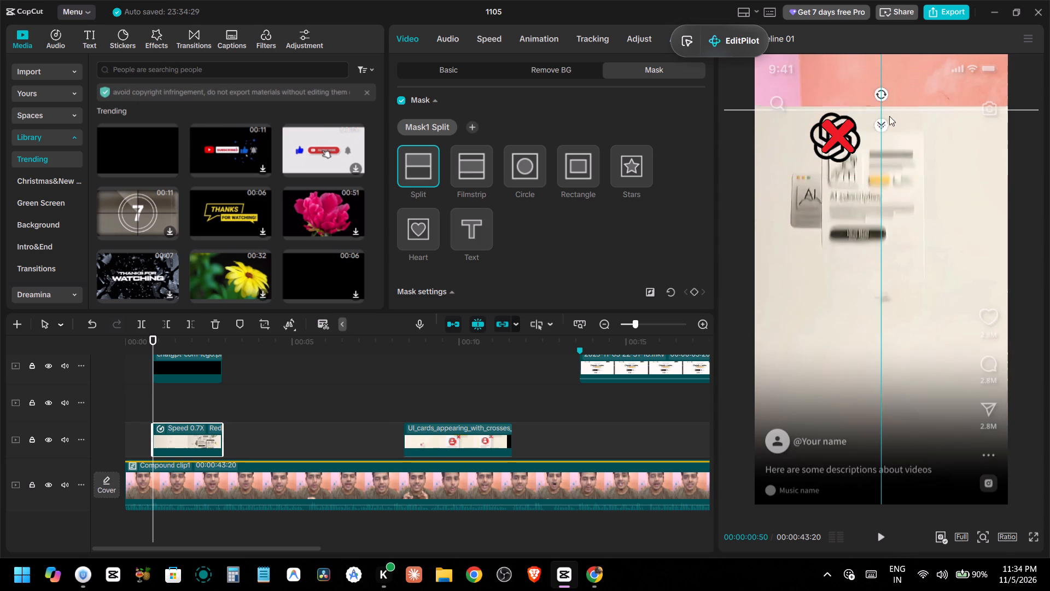
{"action": "left_click_drag", "start_coordinate": [889, 116], "coordinate": [911, 205]}
{"action": "left_click_drag", "start_coordinate": [902, 225], "coordinate": [901, 241]}
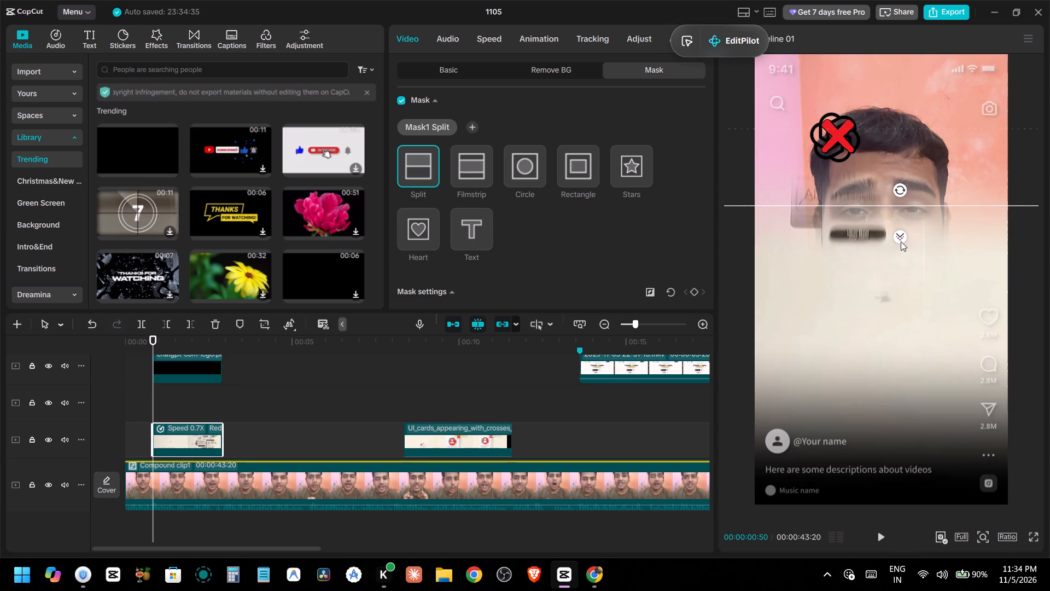
{"action": "left_click_drag", "start_coordinate": [901, 241], "coordinate": [903, 236]}
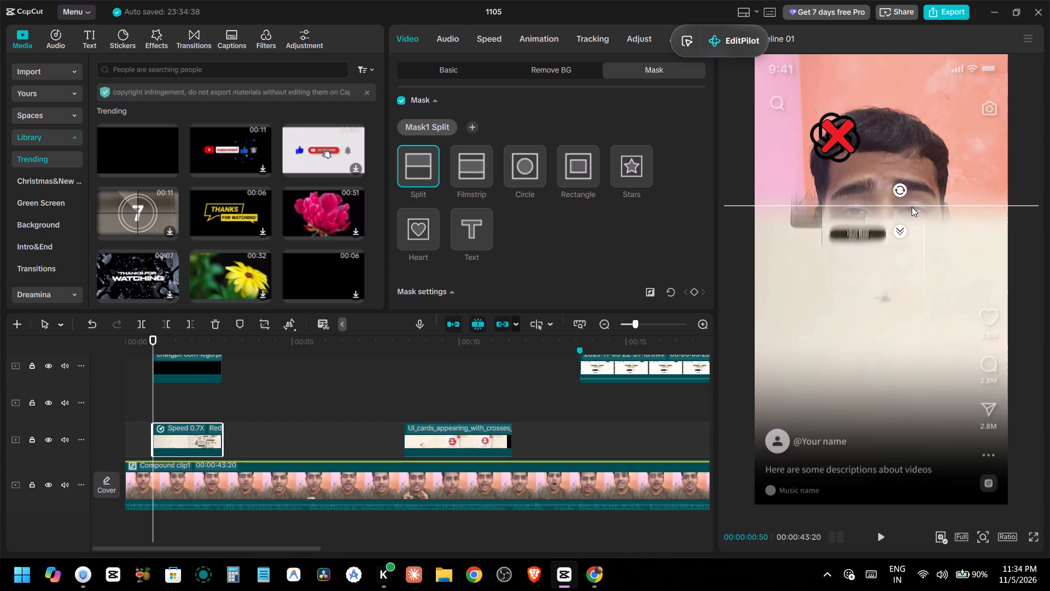
{"action": "left_click_drag", "start_coordinate": [912, 207], "coordinate": [917, 442]}
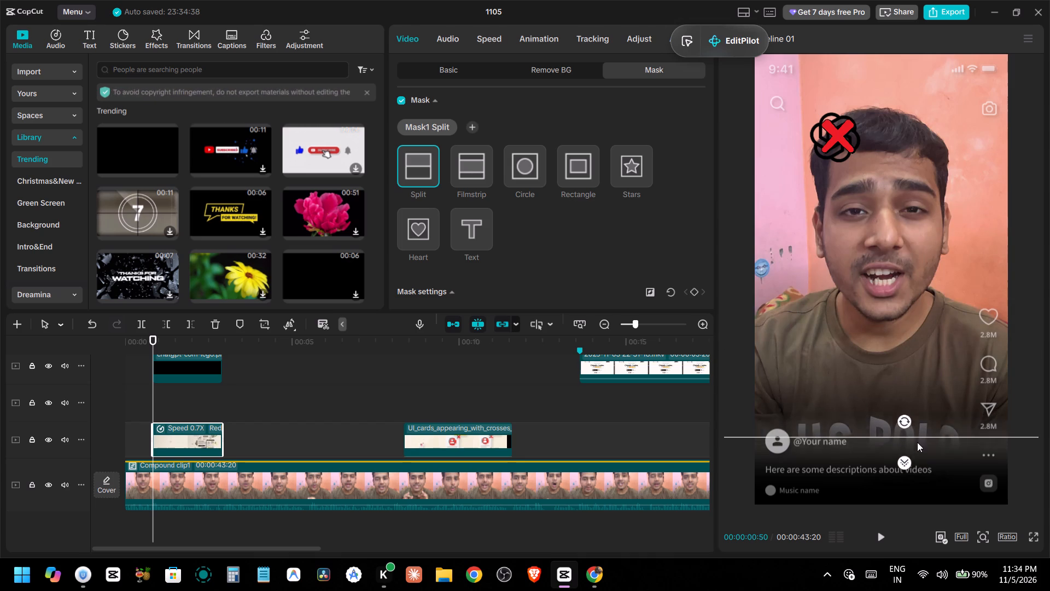
{"action": "left_click_drag", "start_coordinate": [917, 442], "coordinate": [918, 450]}
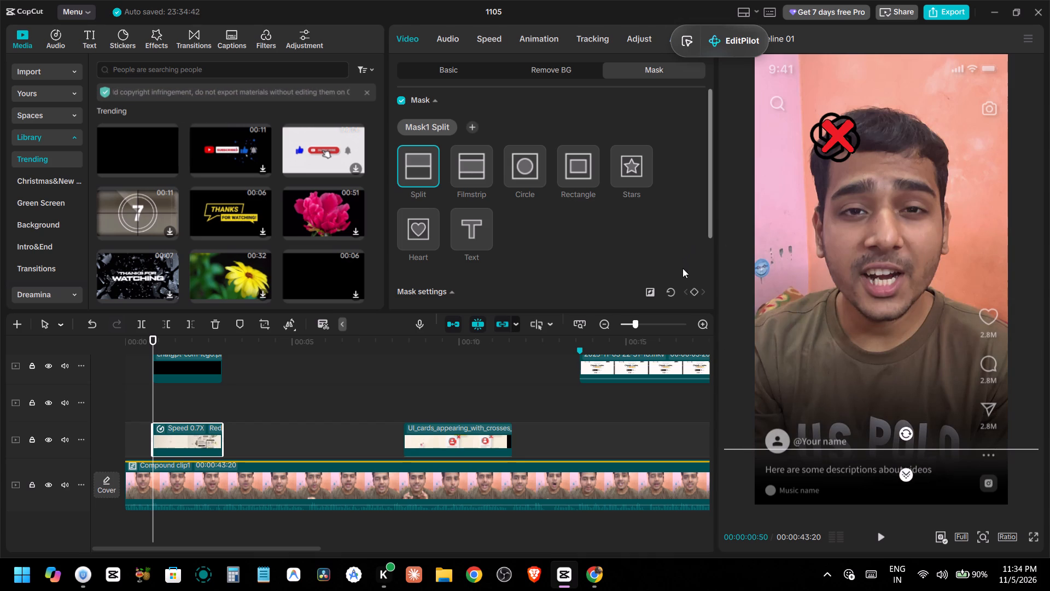
Add keyframes for all the Split mask's settings at 00:00:00:50.
{"action": "scroll", "coordinate": [665, 224], "scroll_direction": "down", "scroll_amount": 1}
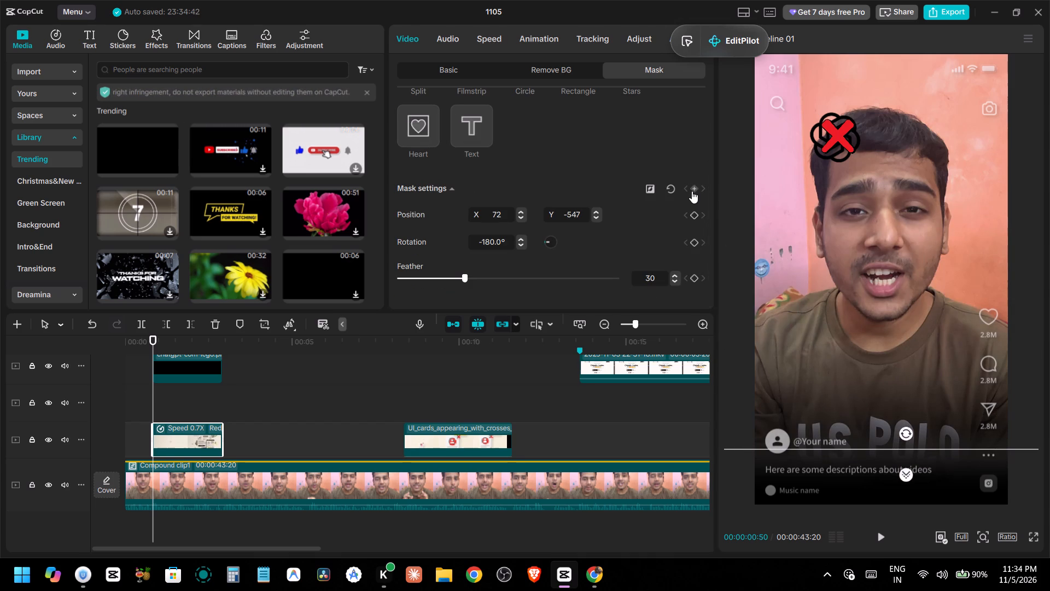
{"action": "left_click", "coordinate": [692, 190]}
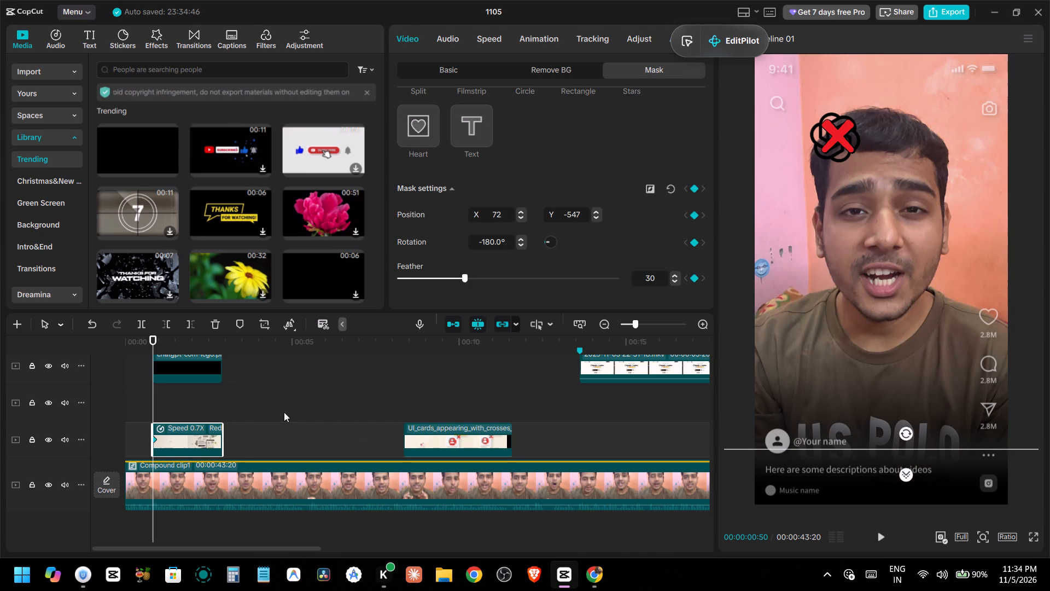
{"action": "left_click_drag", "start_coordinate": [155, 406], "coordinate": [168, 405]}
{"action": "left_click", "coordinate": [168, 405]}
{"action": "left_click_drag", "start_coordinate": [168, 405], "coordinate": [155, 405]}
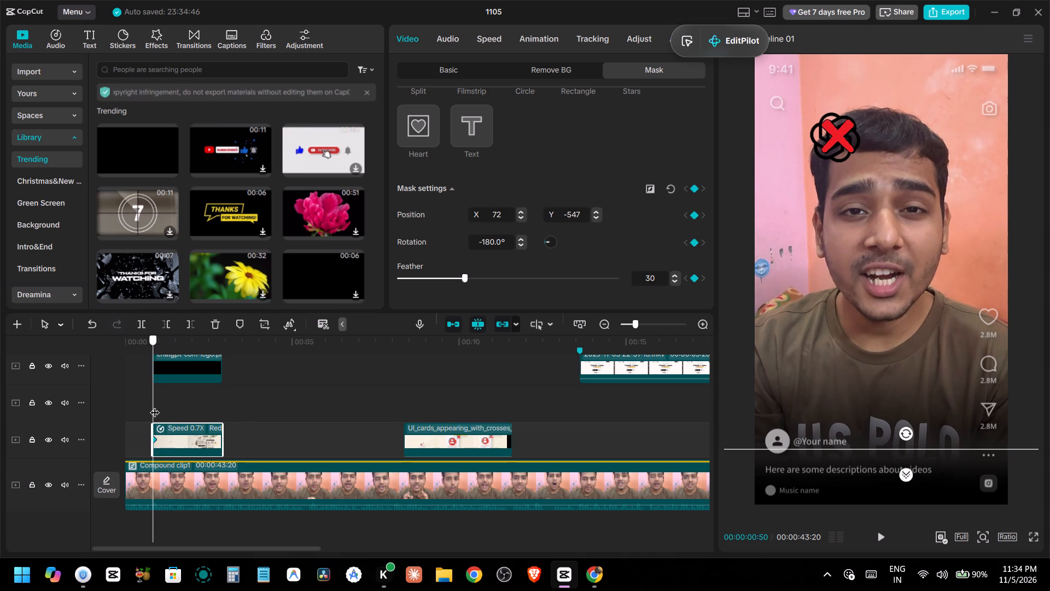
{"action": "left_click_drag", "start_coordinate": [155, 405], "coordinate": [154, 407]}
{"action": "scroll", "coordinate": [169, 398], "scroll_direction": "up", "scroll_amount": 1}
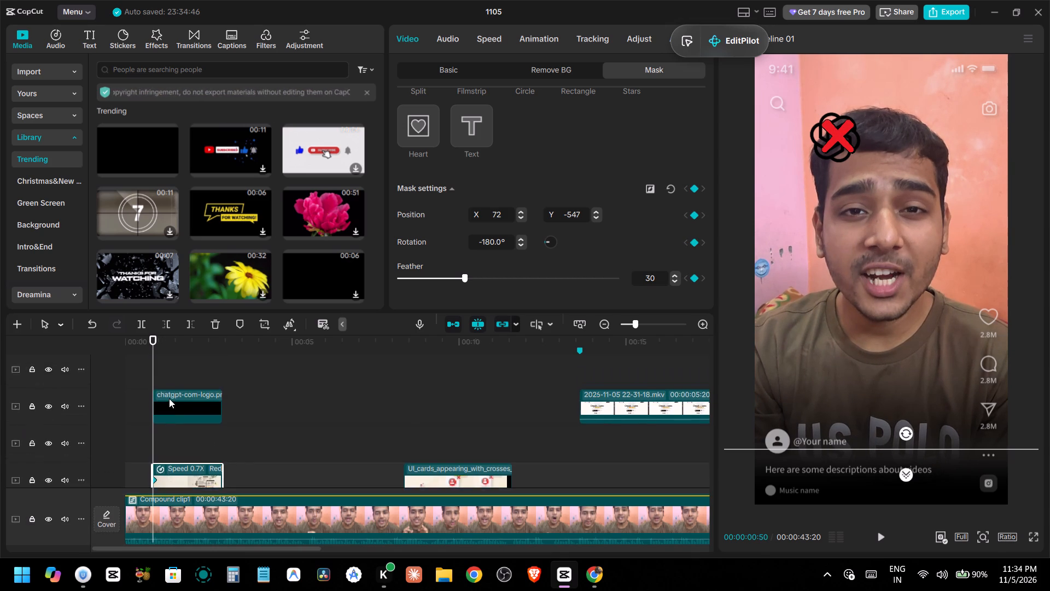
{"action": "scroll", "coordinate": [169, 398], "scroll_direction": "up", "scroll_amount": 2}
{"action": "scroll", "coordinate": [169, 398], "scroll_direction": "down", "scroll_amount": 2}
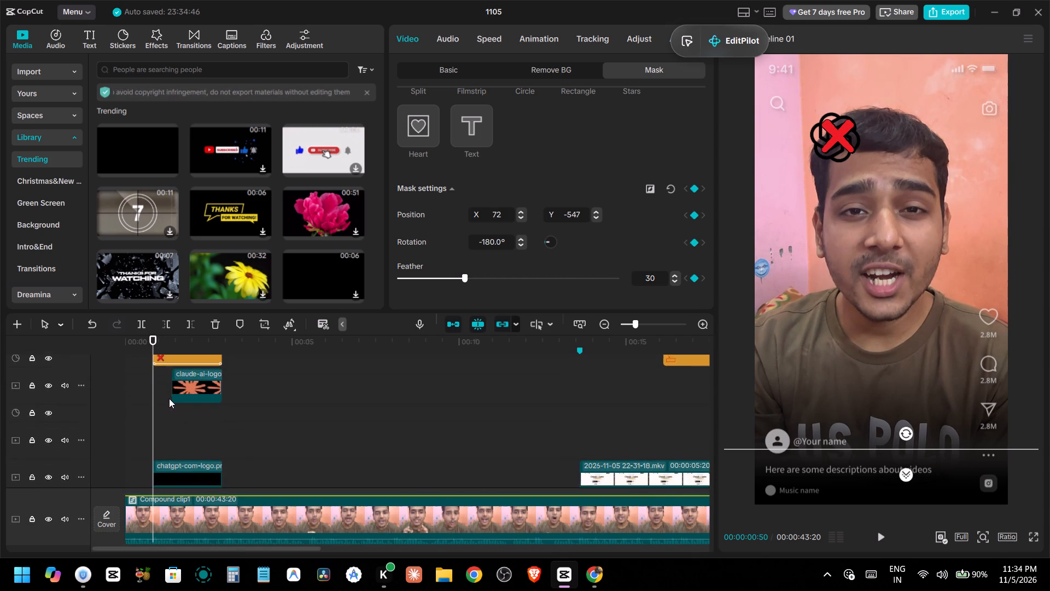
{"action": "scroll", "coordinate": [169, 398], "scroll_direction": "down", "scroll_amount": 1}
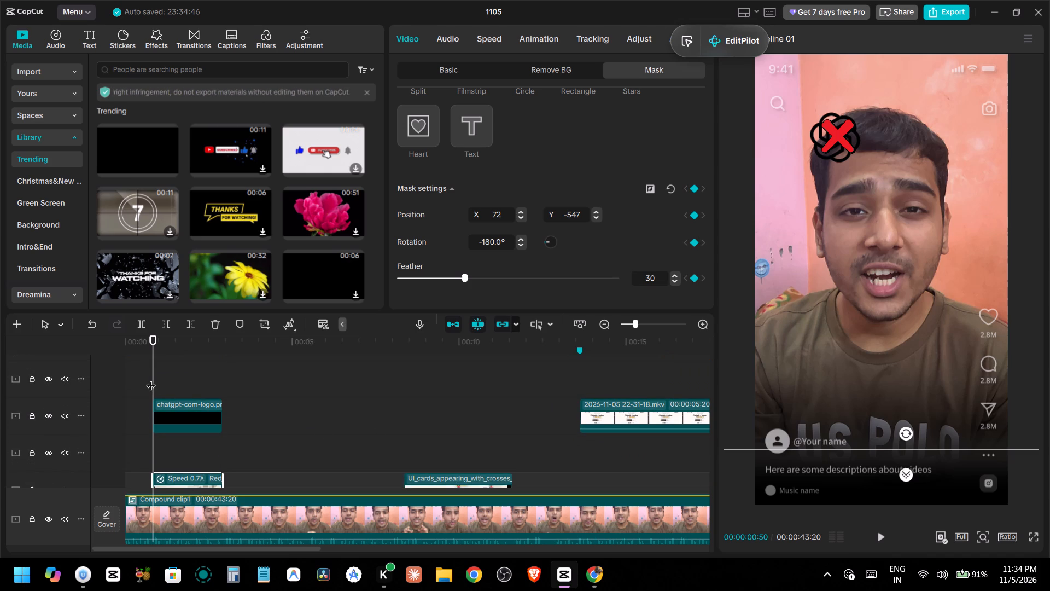
At 00:00:01:12, move the overlay's Split mask line above the frame's upper edge, to about X 22, Y 960, to reveal the clip.
{"action": "left_click_drag", "start_coordinate": [151, 379], "coordinate": [165, 376]}
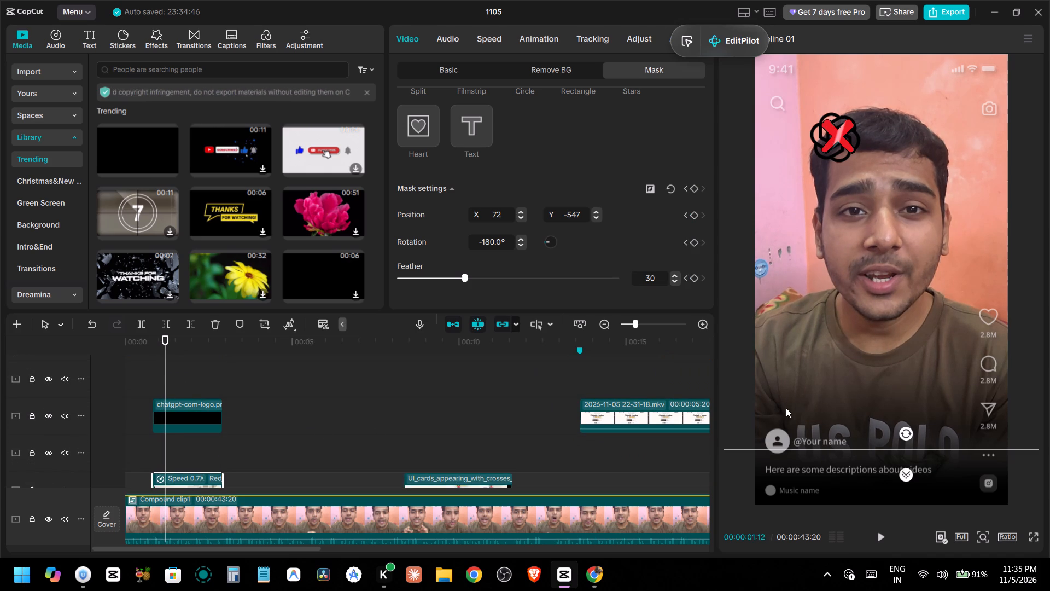
{"action": "left_click_drag", "start_coordinate": [894, 448], "coordinate": [880, 40]}
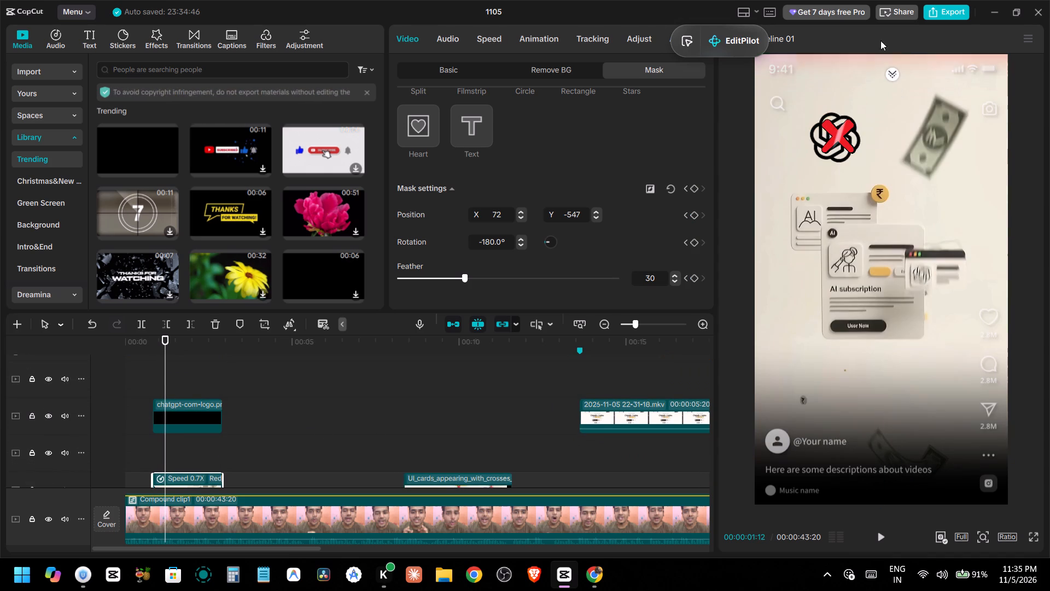
{"action": "left_click_drag", "start_coordinate": [880, 40], "coordinate": [880, 4]}
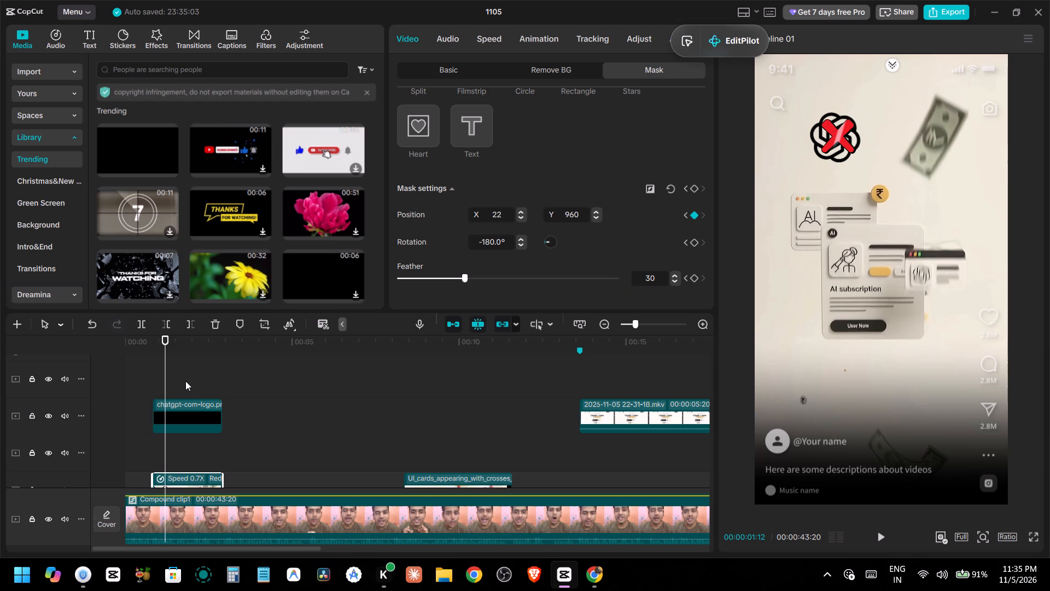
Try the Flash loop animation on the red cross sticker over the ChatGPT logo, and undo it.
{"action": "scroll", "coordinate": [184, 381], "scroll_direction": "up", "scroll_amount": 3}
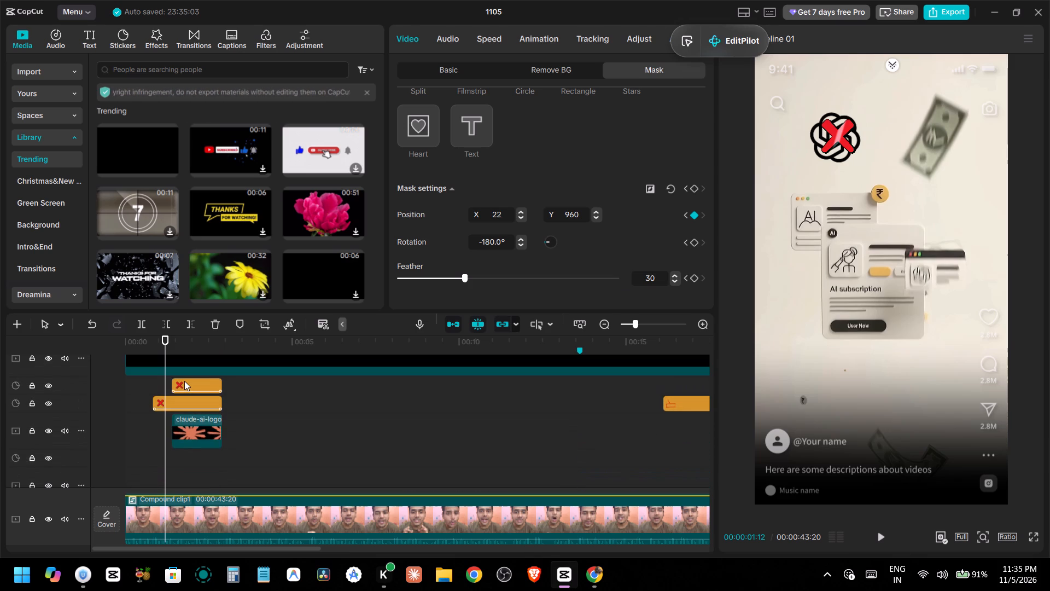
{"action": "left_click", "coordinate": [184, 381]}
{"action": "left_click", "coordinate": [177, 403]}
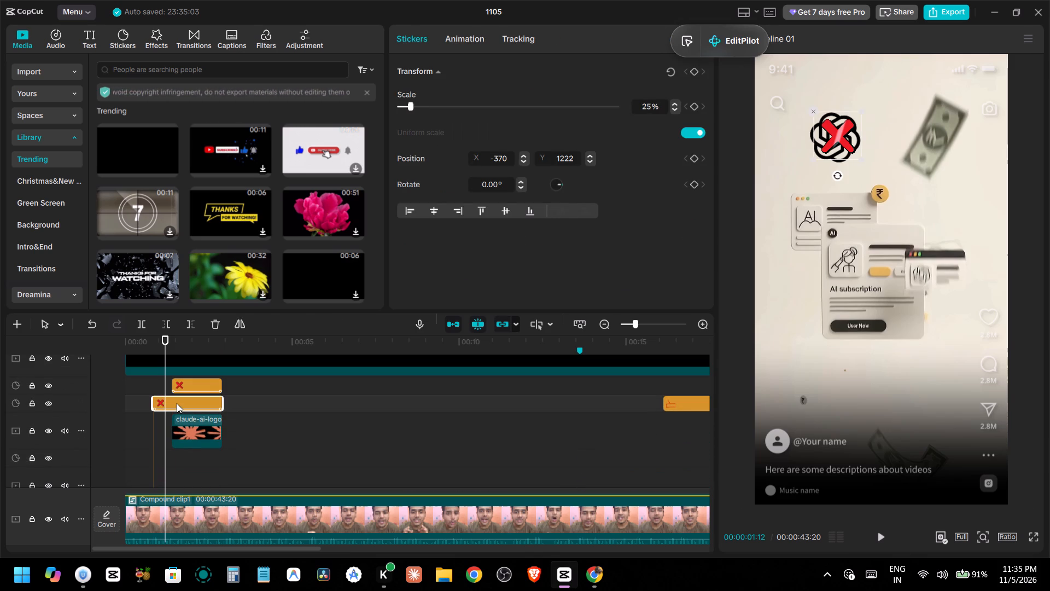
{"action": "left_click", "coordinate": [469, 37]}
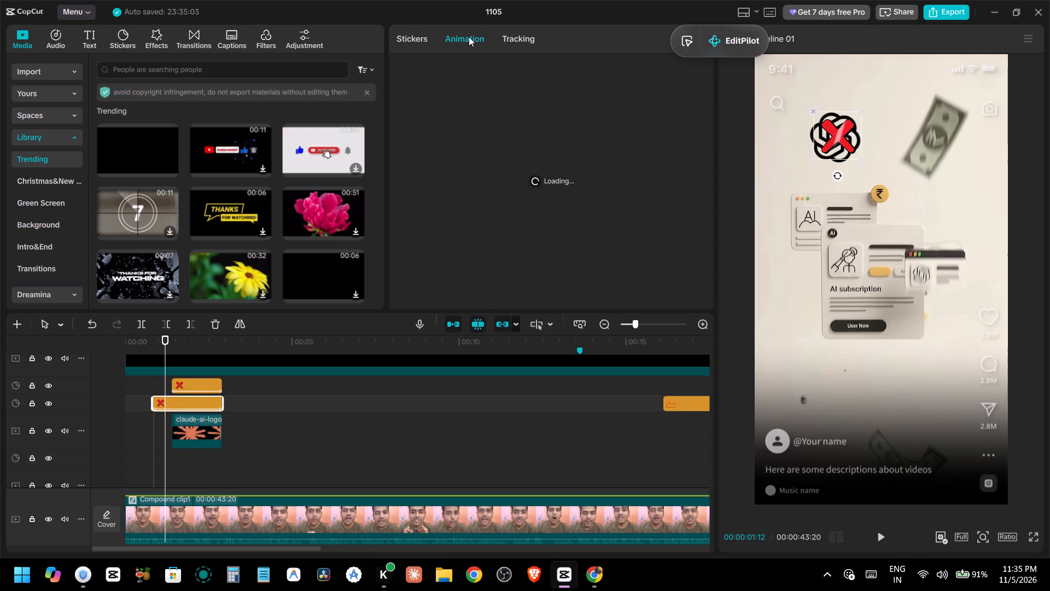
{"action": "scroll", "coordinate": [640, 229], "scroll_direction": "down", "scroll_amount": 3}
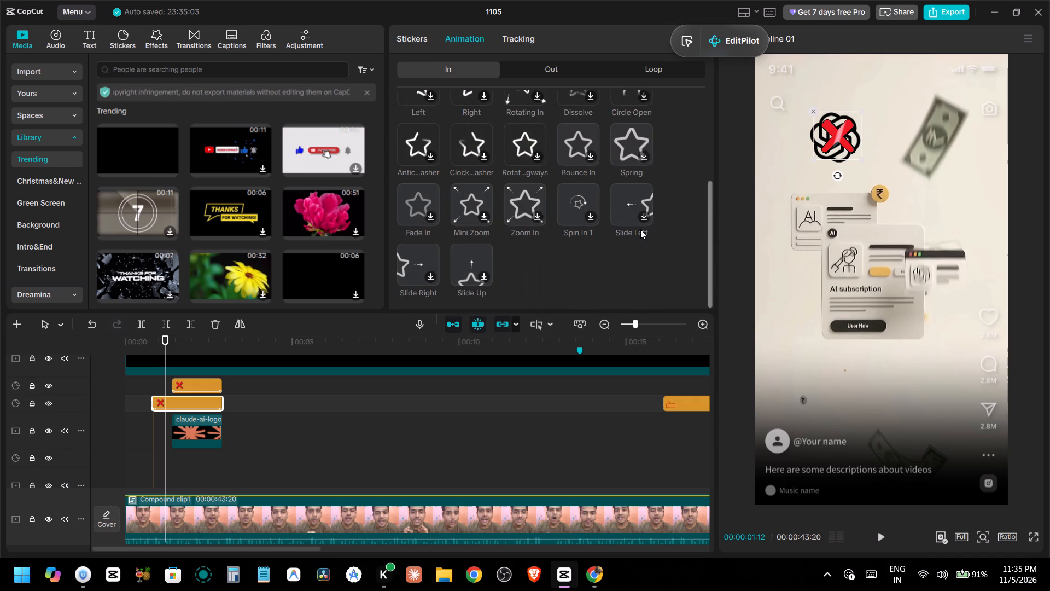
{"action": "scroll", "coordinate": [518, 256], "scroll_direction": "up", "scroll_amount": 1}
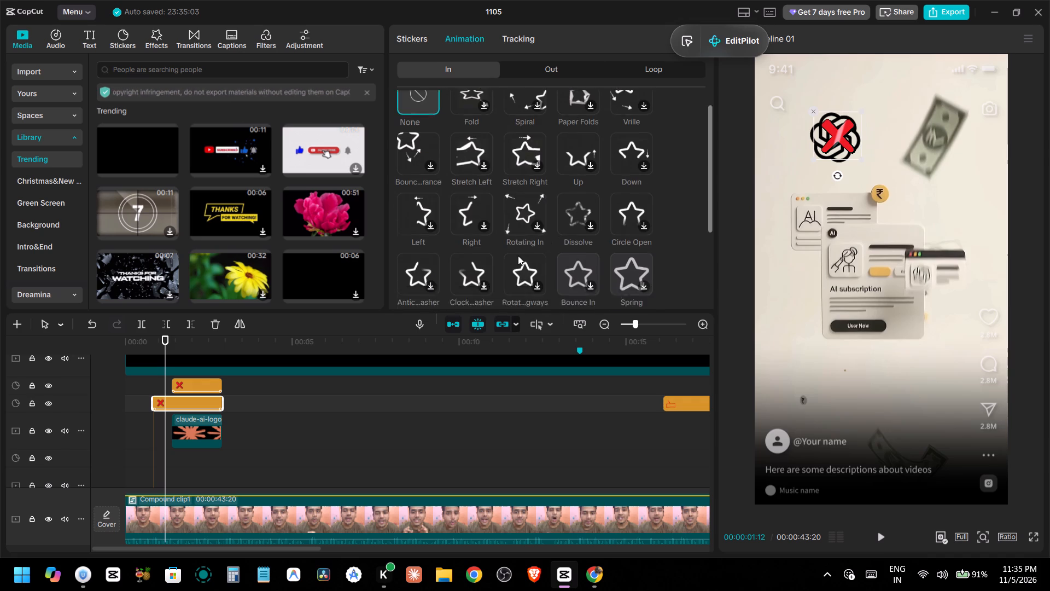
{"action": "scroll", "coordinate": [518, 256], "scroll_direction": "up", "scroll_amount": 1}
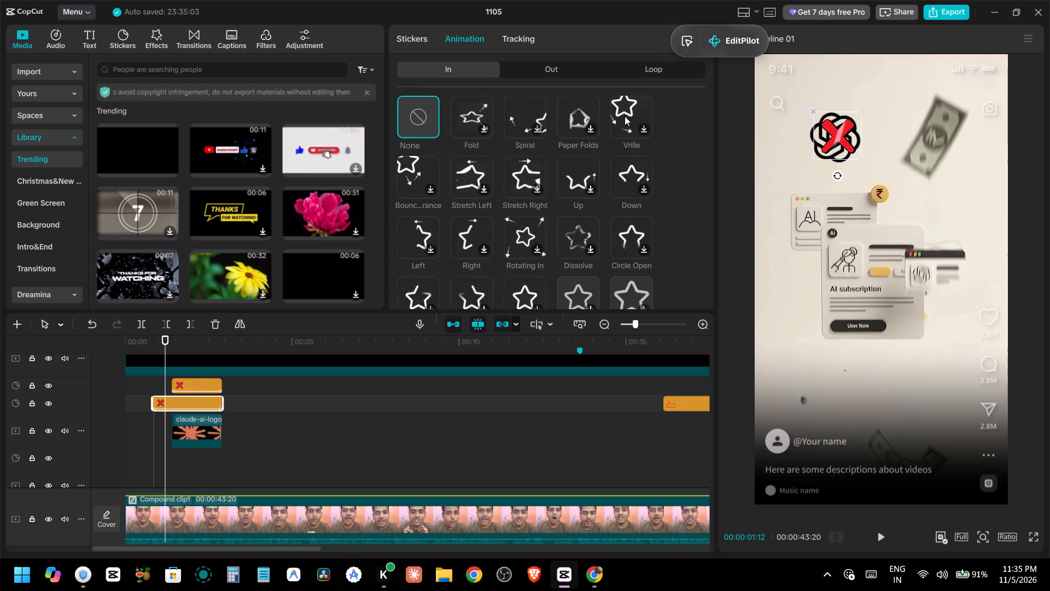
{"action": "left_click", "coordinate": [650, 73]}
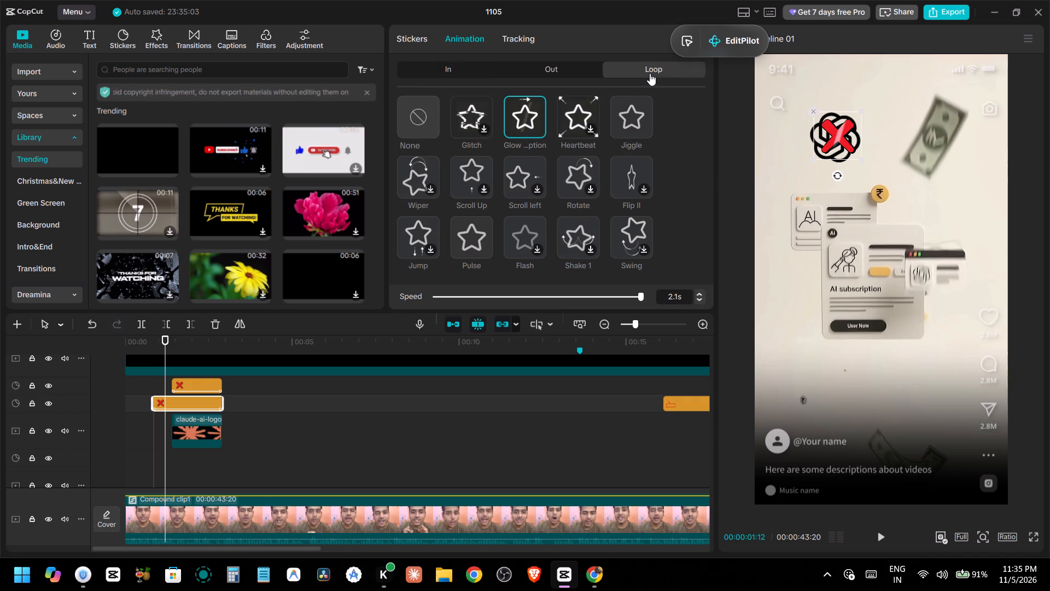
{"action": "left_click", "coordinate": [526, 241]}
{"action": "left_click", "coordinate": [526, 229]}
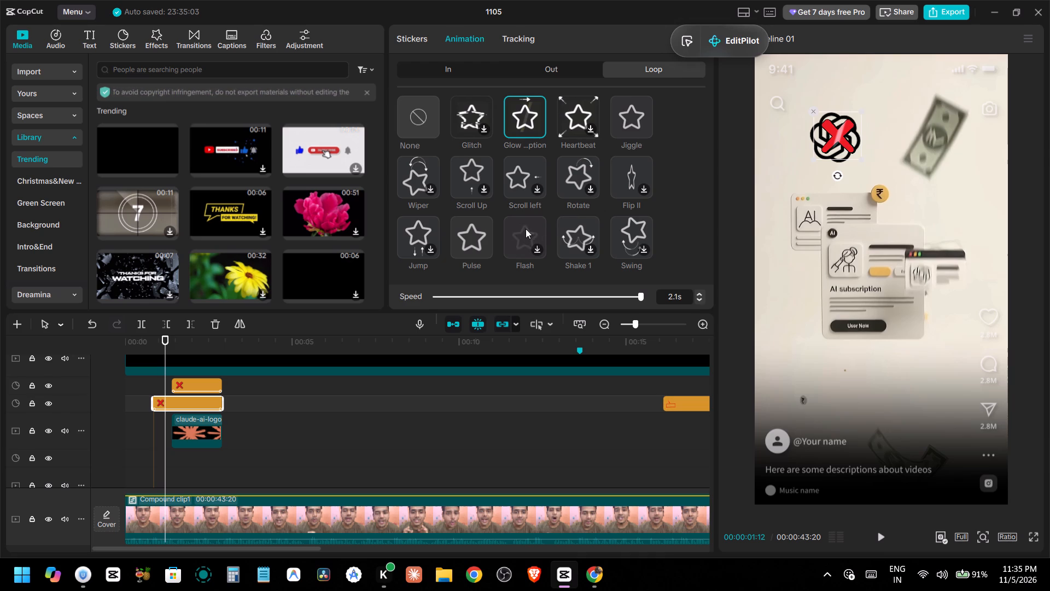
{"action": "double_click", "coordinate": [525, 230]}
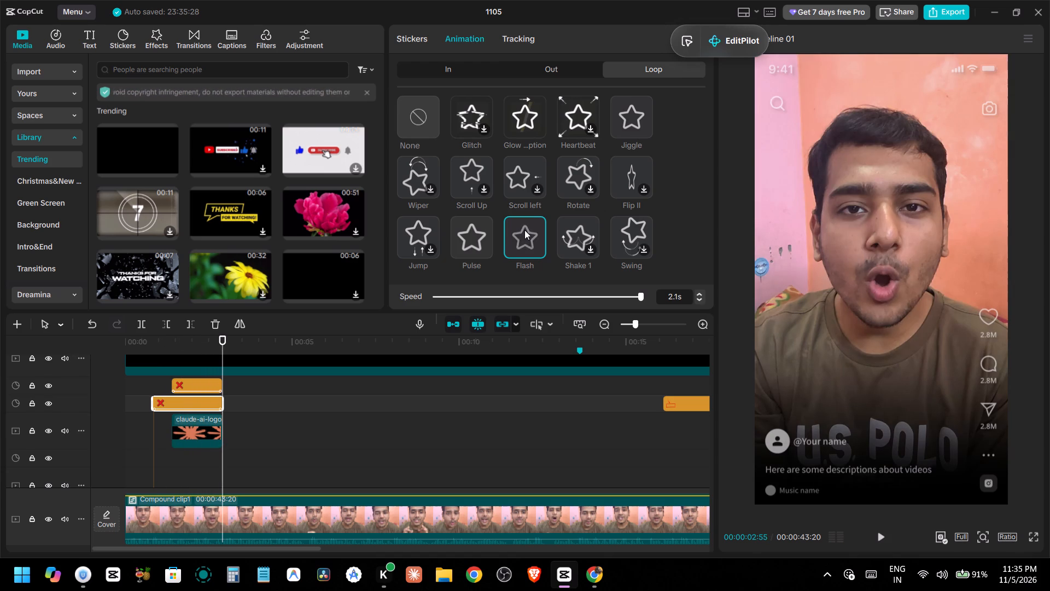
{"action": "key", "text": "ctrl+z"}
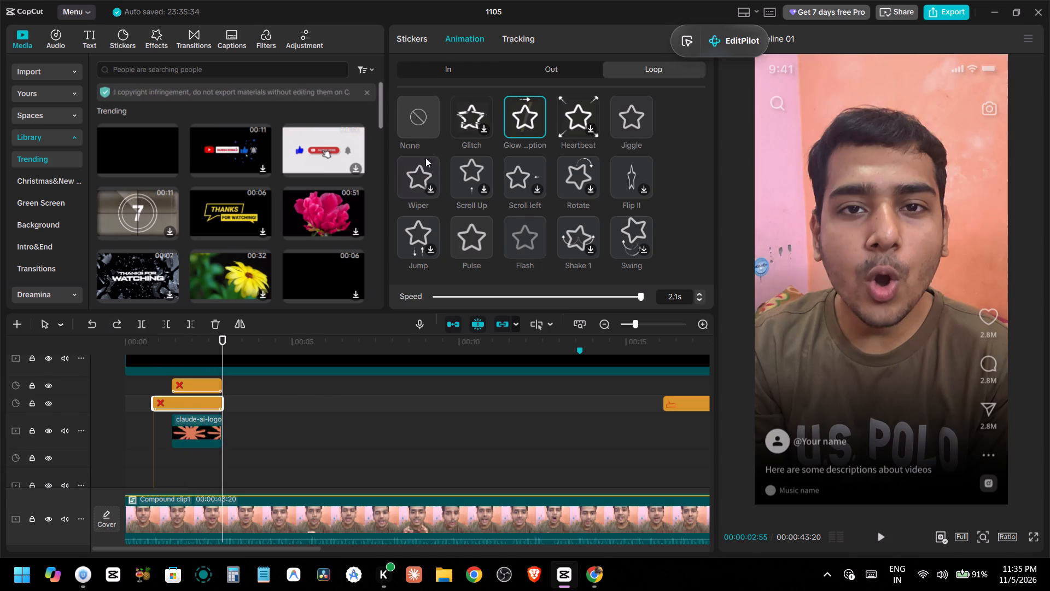
Apply the Fade In entrance animation to the chatgpt-com-logo overlay.
{"action": "scroll", "coordinate": [207, 426], "scroll_direction": "down", "scroll_amount": 1}
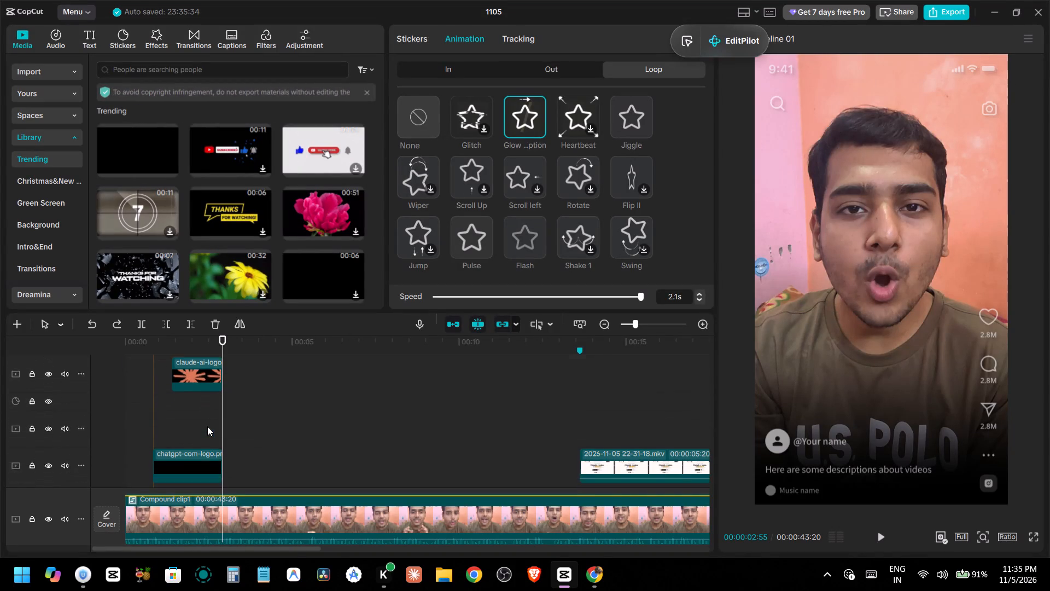
{"action": "scroll", "coordinate": [207, 426], "scroll_direction": "down", "scroll_amount": 1}
{"action": "left_click", "coordinate": [192, 438]}
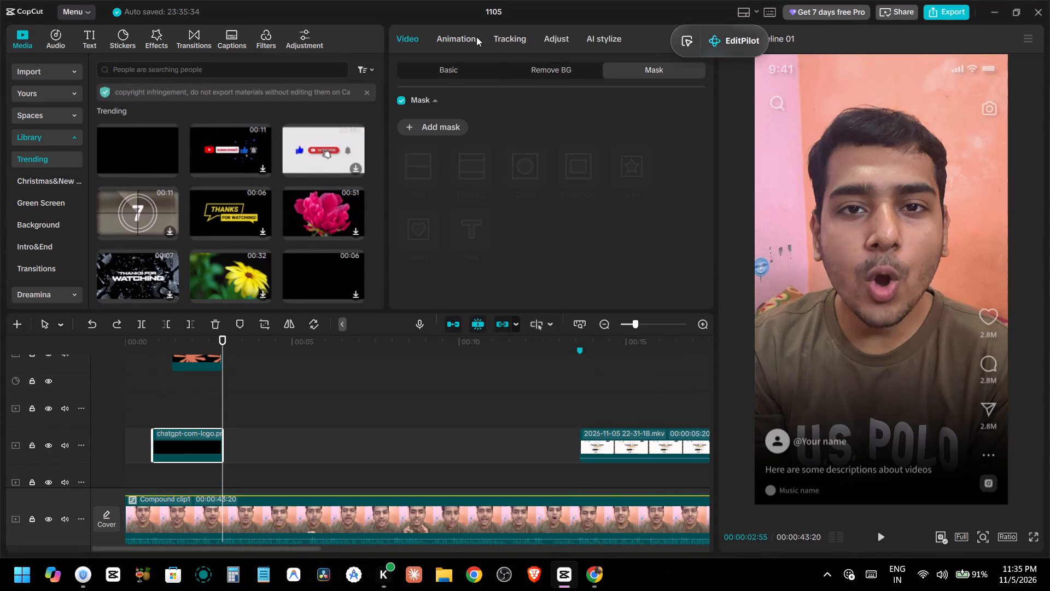
{"action": "left_click", "coordinate": [450, 68]}
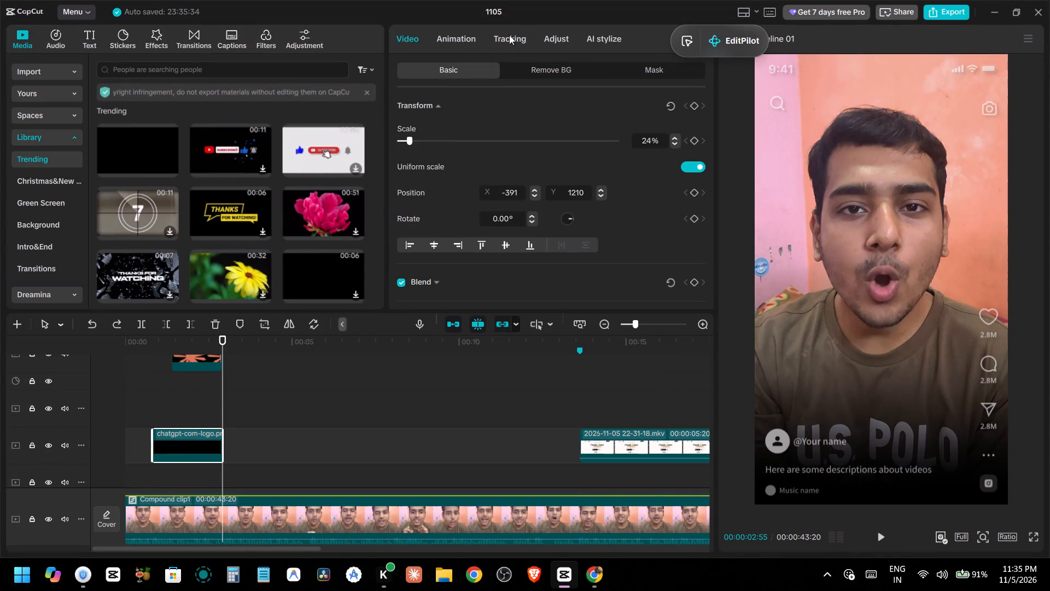
{"action": "left_click", "coordinate": [470, 41]}
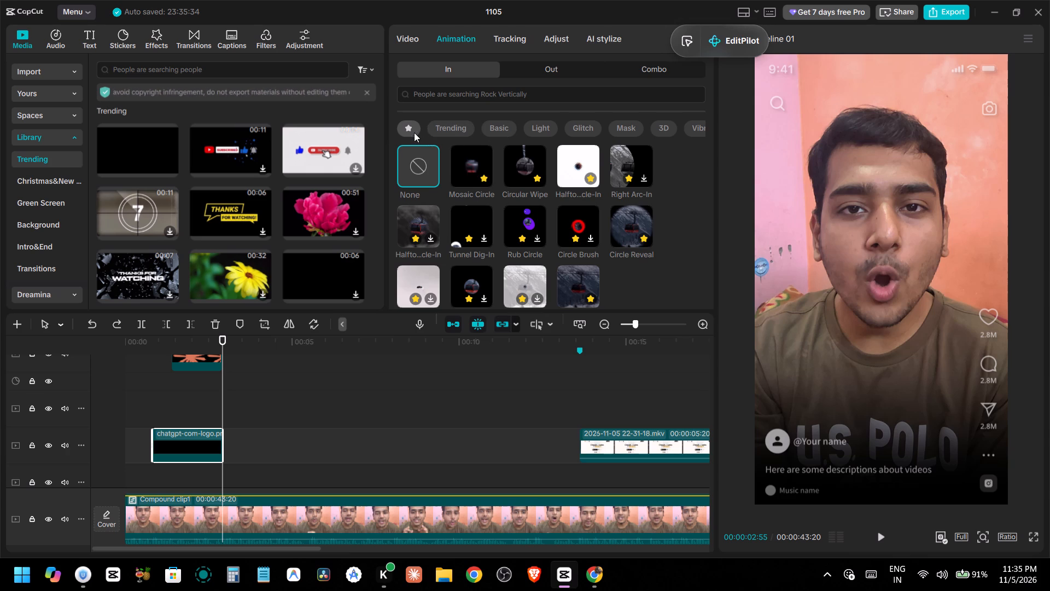
{"action": "left_click", "coordinate": [437, 129]}
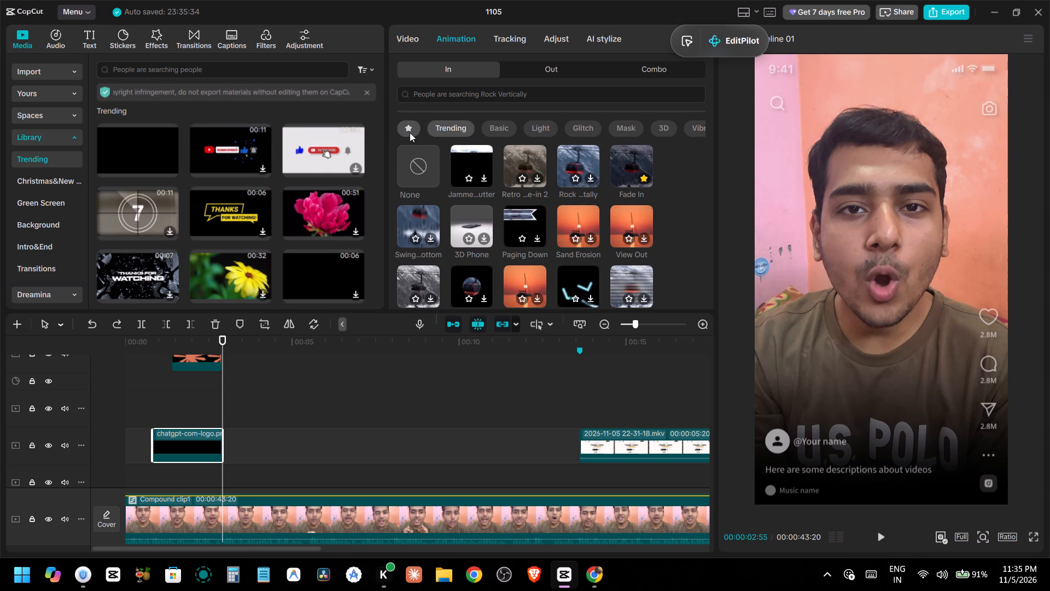
{"action": "left_click", "coordinate": [410, 132]}
{"action": "left_click", "coordinate": [435, 130]}
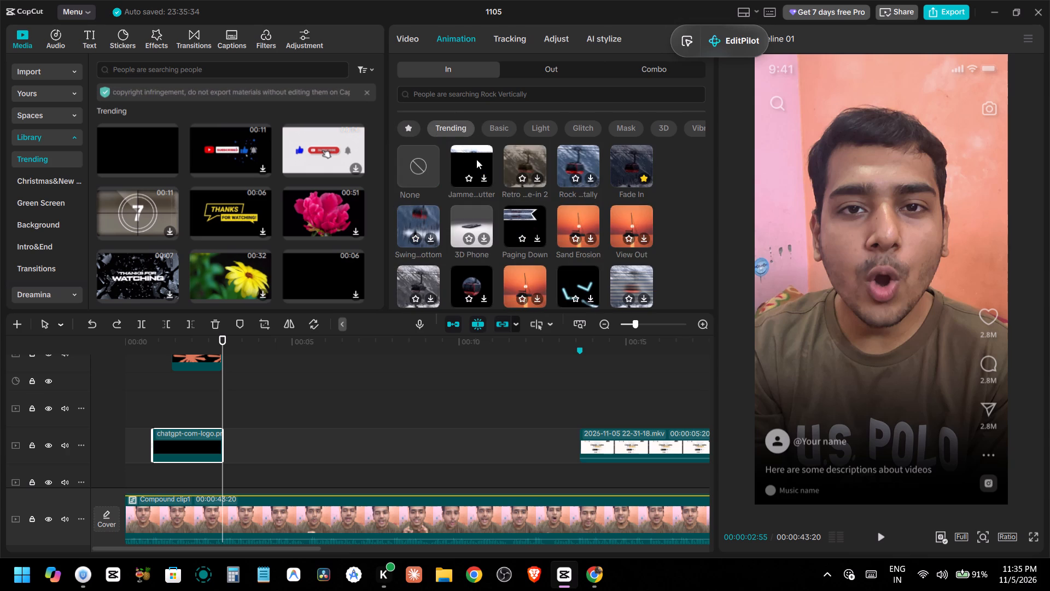
{"action": "left_click", "coordinate": [621, 163]}
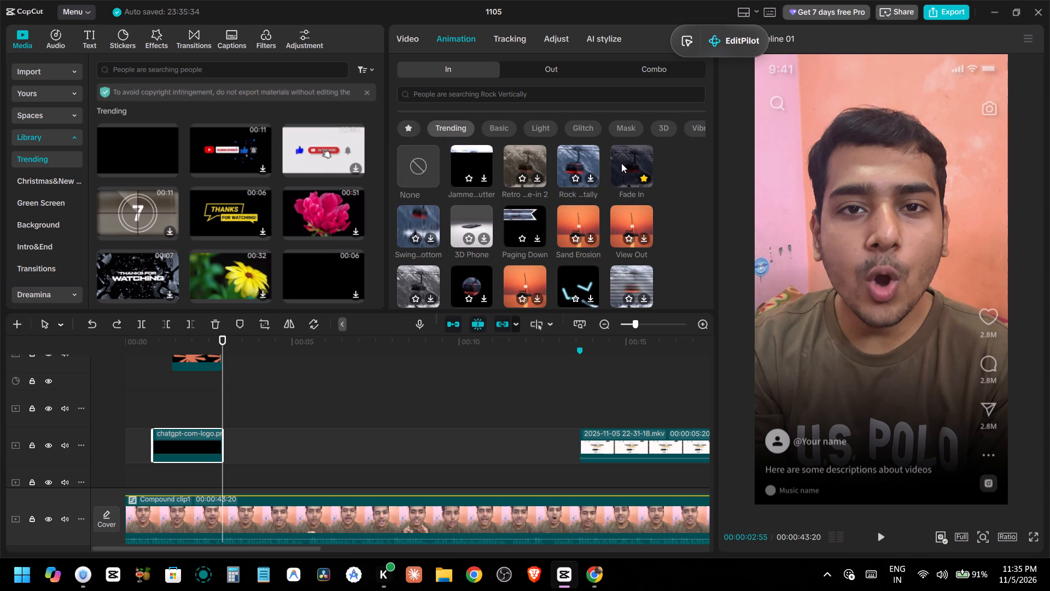
{"action": "left_click", "coordinate": [621, 163]}
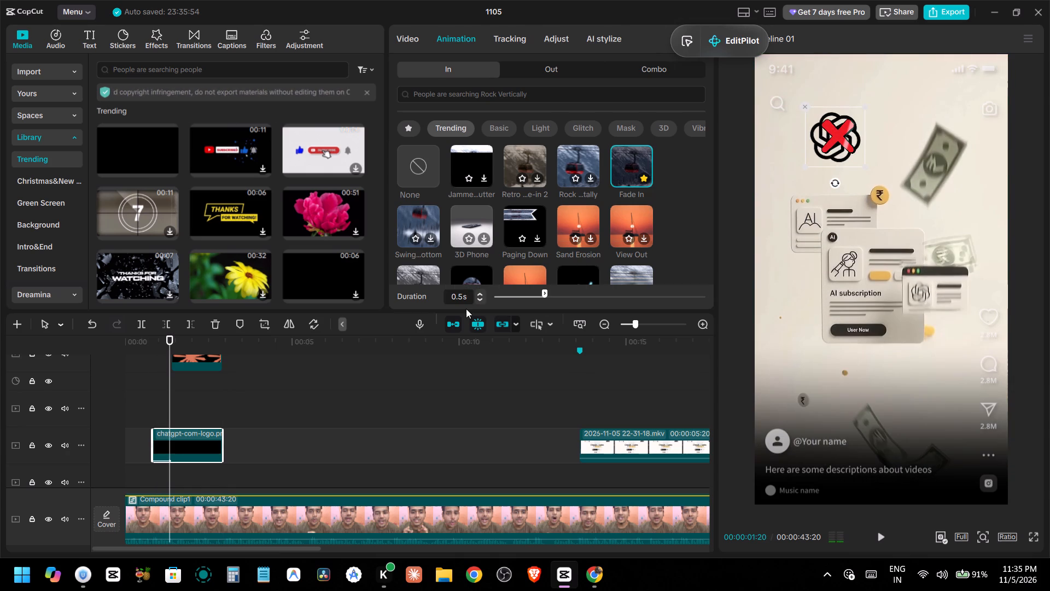
Play back the video from the opening overlays through to the UI cards overlay to check the animations.
{"action": "left_click", "coordinate": [138, 410]}
{"action": "key", "text": "space"}
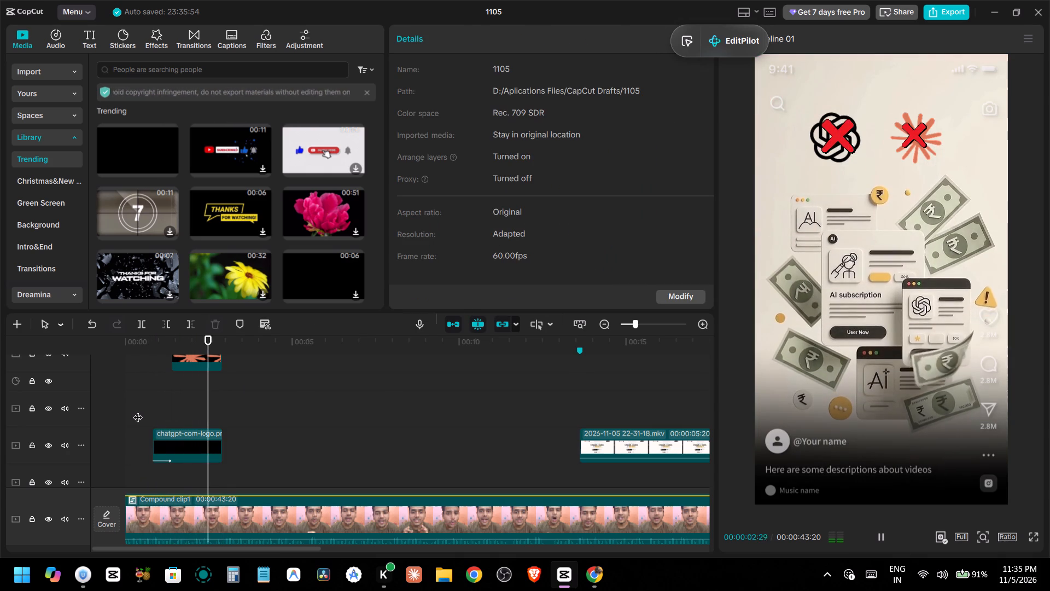
{"action": "key", "text": "space"}
{"action": "scroll", "coordinate": [242, 409], "scroll_direction": "down", "scroll_amount": 1}
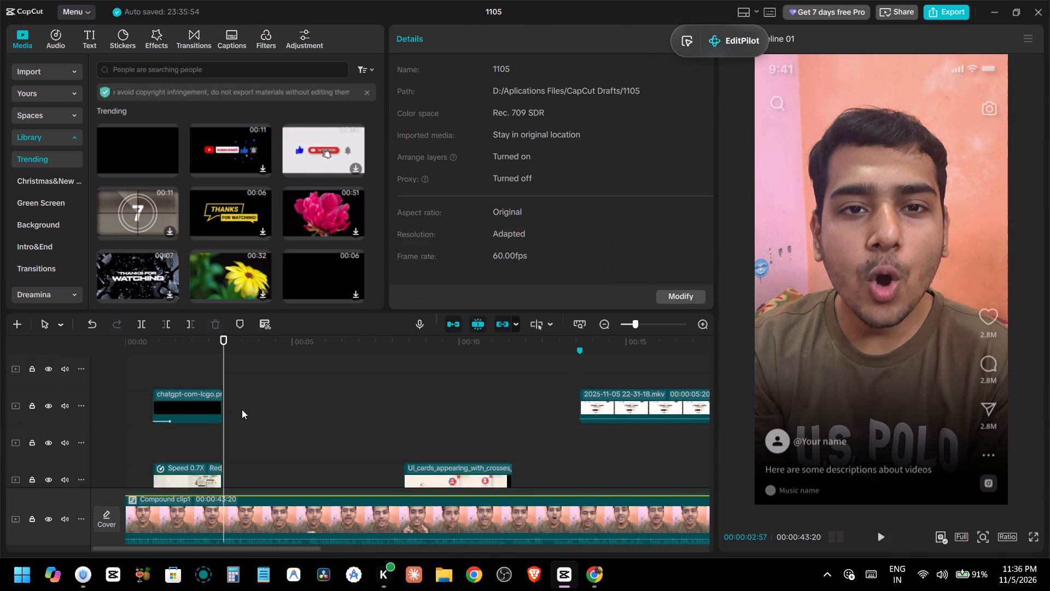
{"action": "scroll", "coordinate": [242, 409], "scroll_direction": "down", "scroll_amount": 1}
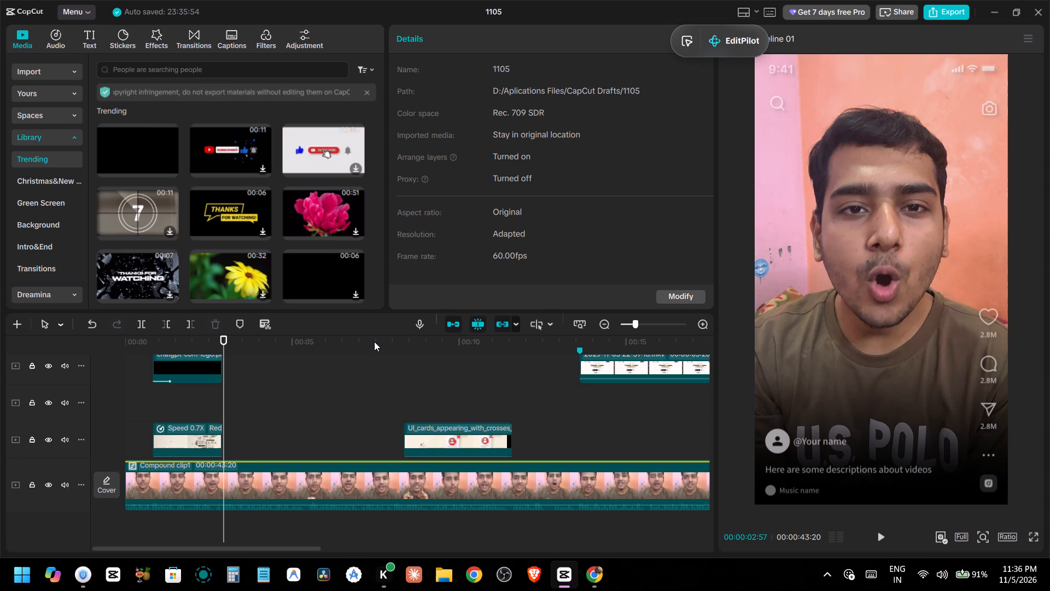
{"action": "key", "text": "space"}
{"action": "scroll", "coordinate": [348, 442], "scroll_direction": "up", "scroll_amount": 3}
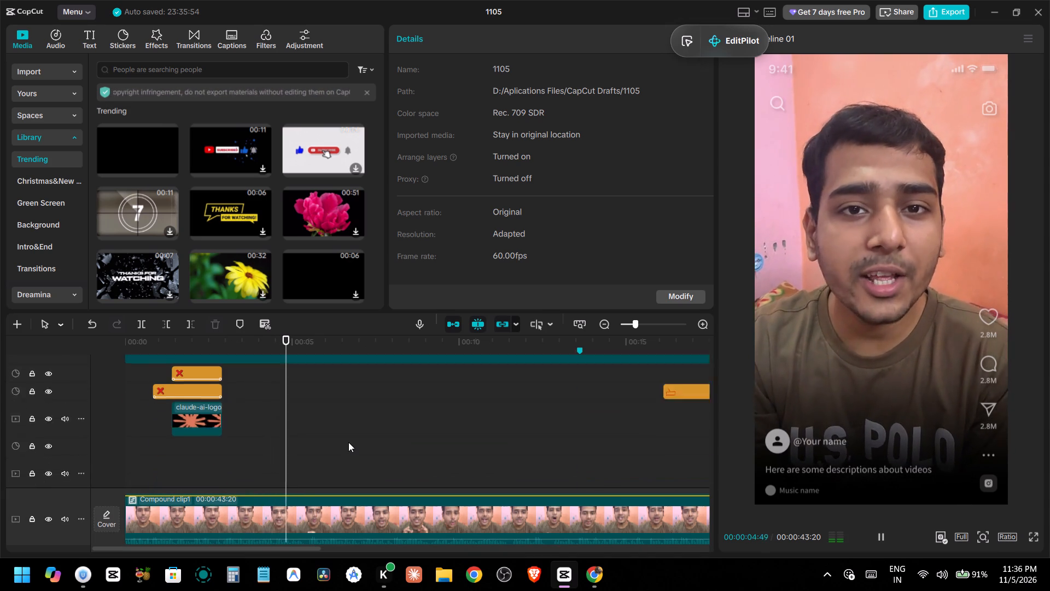
{"action": "scroll", "coordinate": [348, 442], "scroll_direction": "up", "scroll_amount": 1}
{"action": "scroll", "coordinate": [348, 442], "scroll_direction": "down", "scroll_amount": 4}
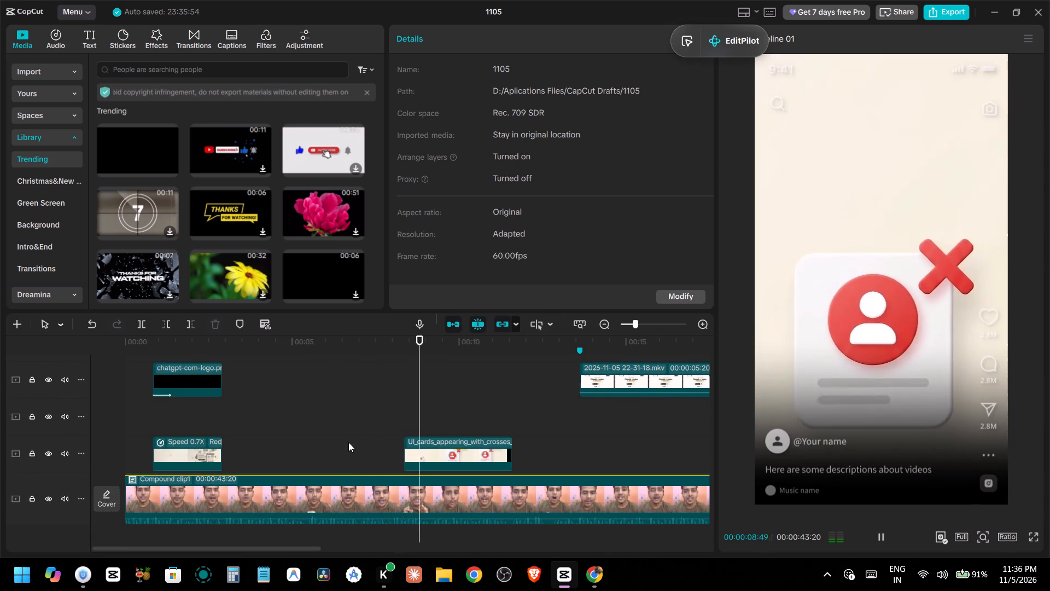
{"action": "key", "text": "space"}
Apply the Circle Reveal entrance animation to the UI cards overlay and set its duration to 1.2 s.
{"action": "left_click", "coordinate": [424, 445]}
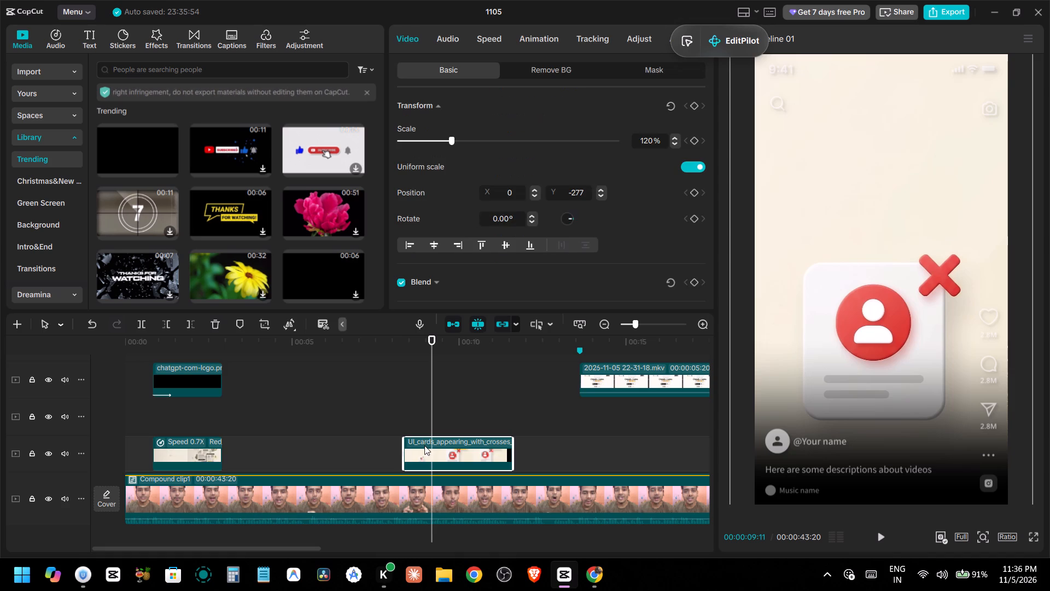
{"action": "left_click", "coordinate": [549, 33]}
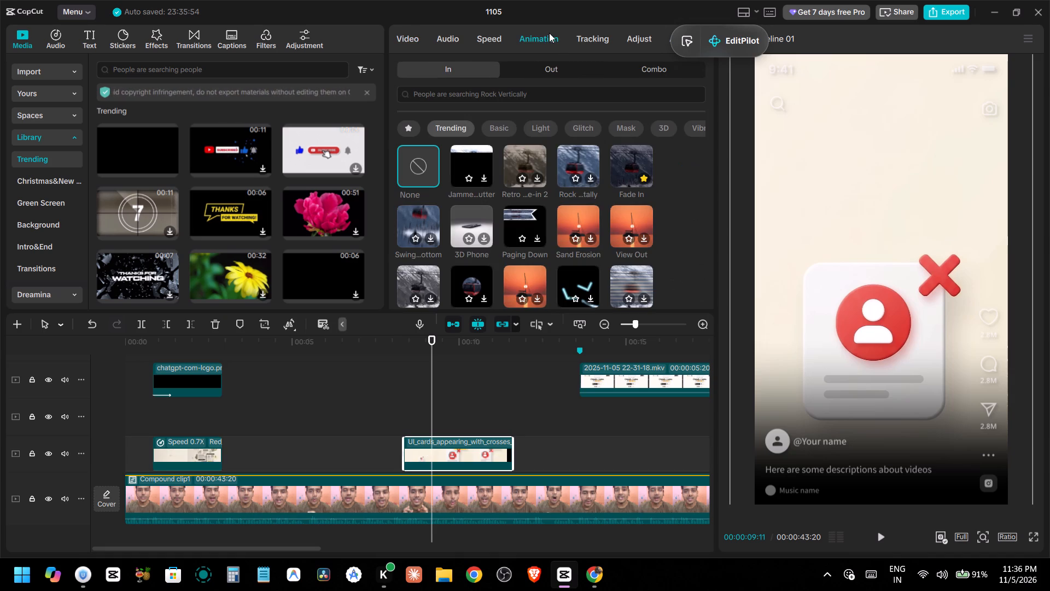
{"action": "left_click", "coordinate": [410, 127]}
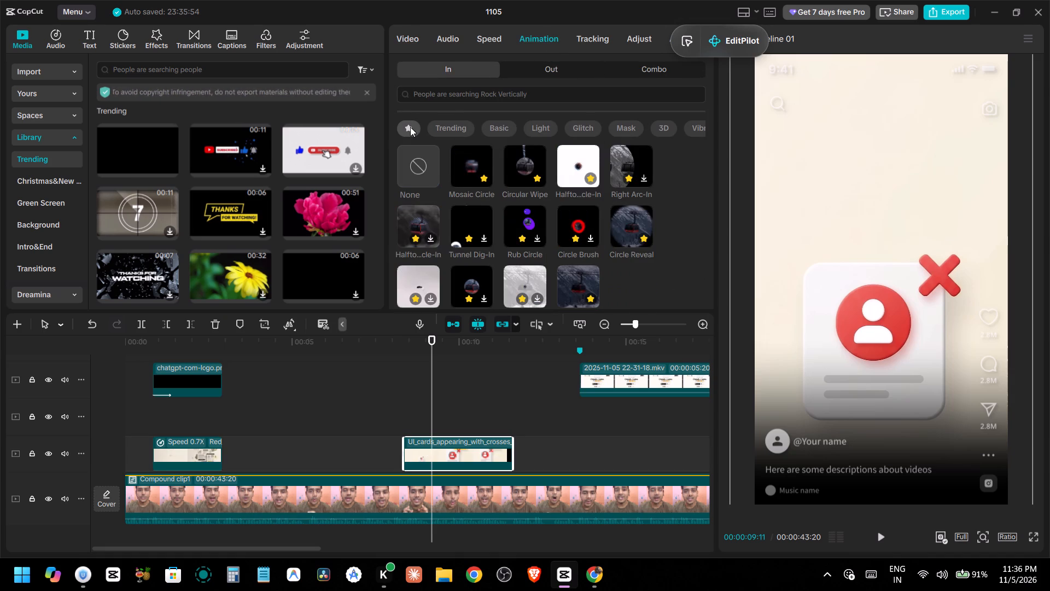
{"action": "left_click", "coordinate": [626, 225]}
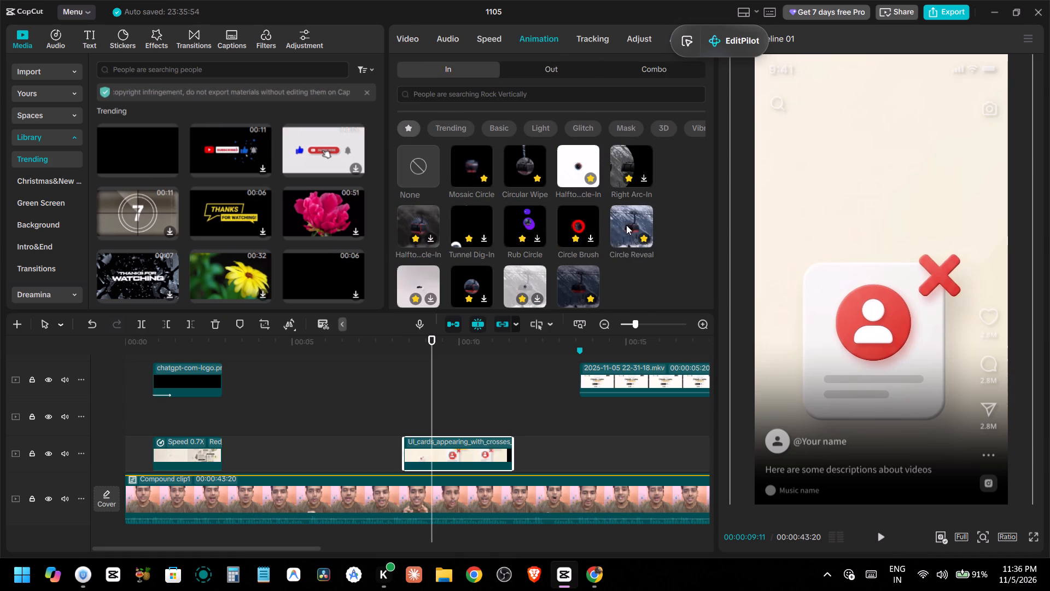
{"action": "left_click", "coordinate": [626, 225]}
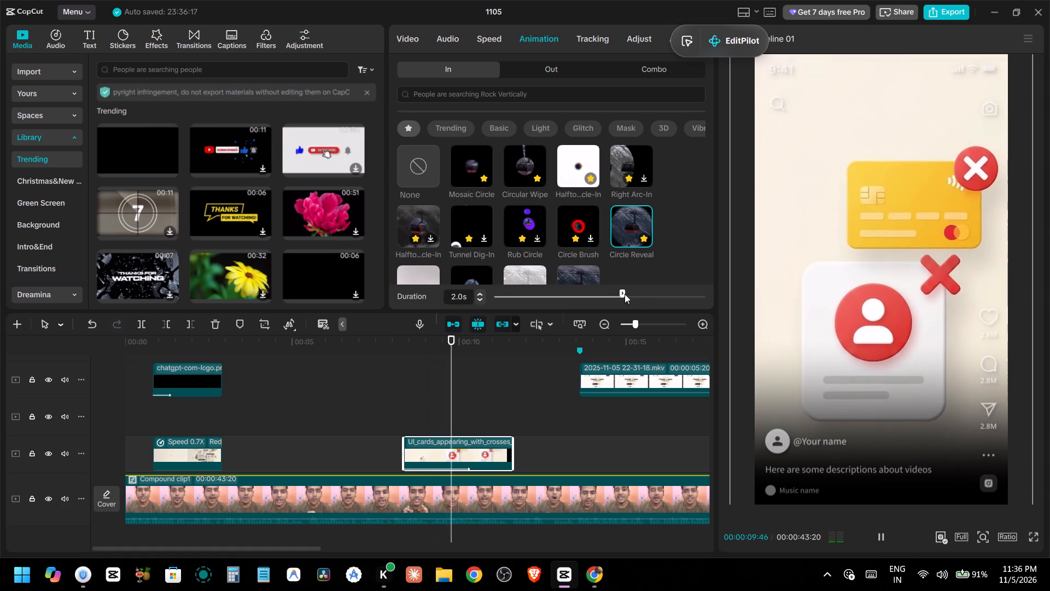
{"action": "left_click_drag", "start_coordinate": [625, 294], "coordinate": [571, 296]}
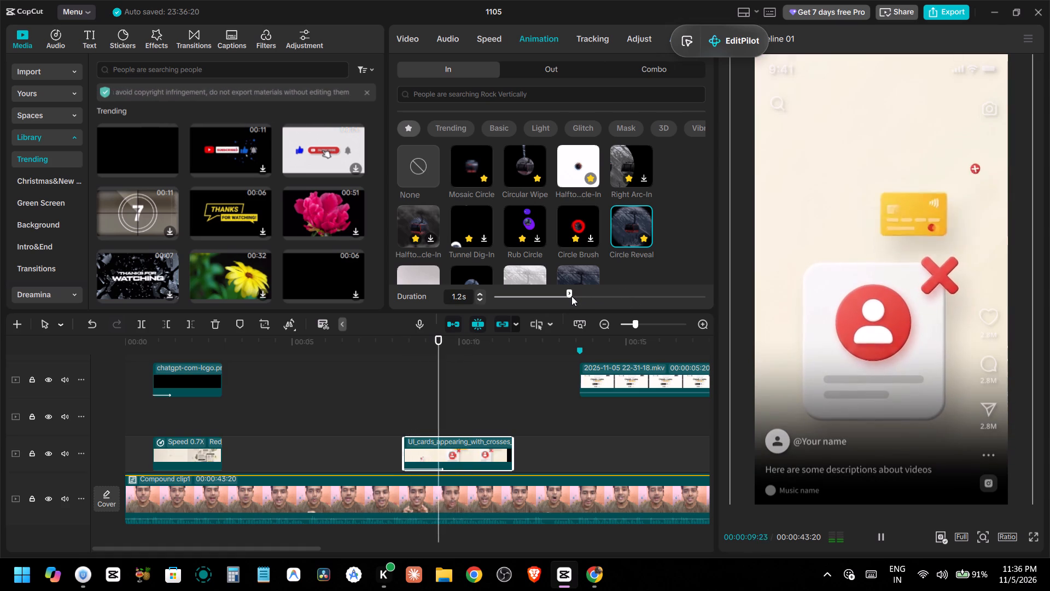
Apply the Tunnel Dig-In entrance animation to the first website screen-recording overlay, comparing it with Rub Circle before settling on it.
{"action": "key", "text": "space"}
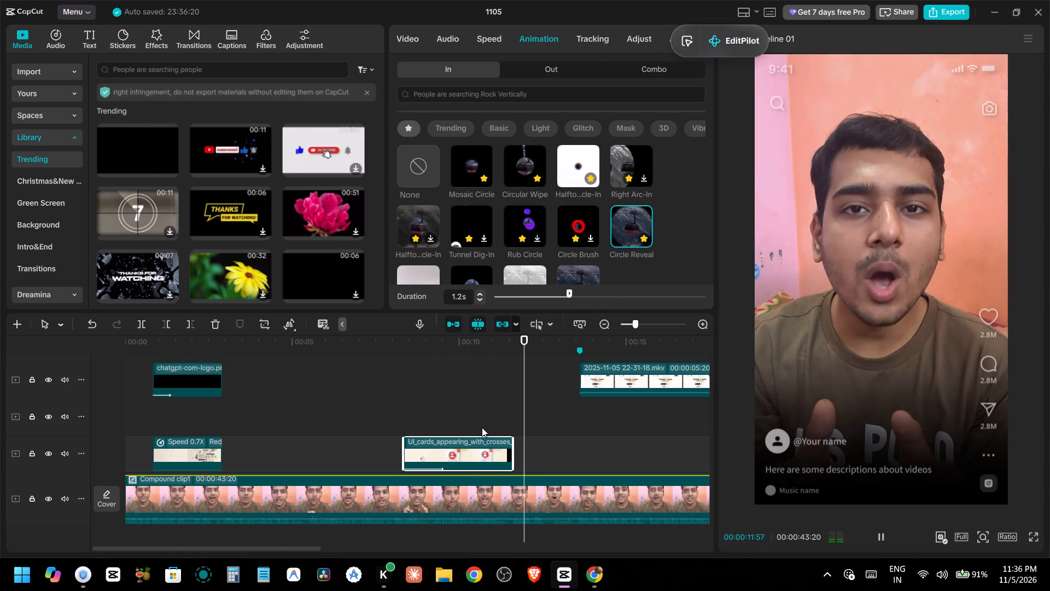
{"action": "key", "text": "space"}
{"action": "key", "text": "space"}
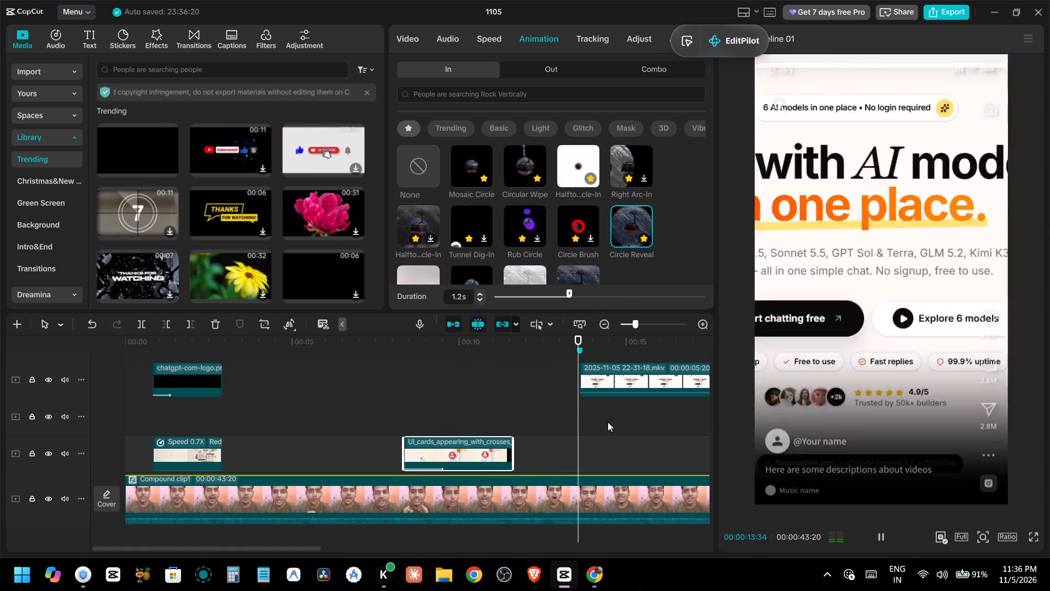
{"action": "key", "text": "space"}
{"action": "left_click", "coordinate": [635, 384]}
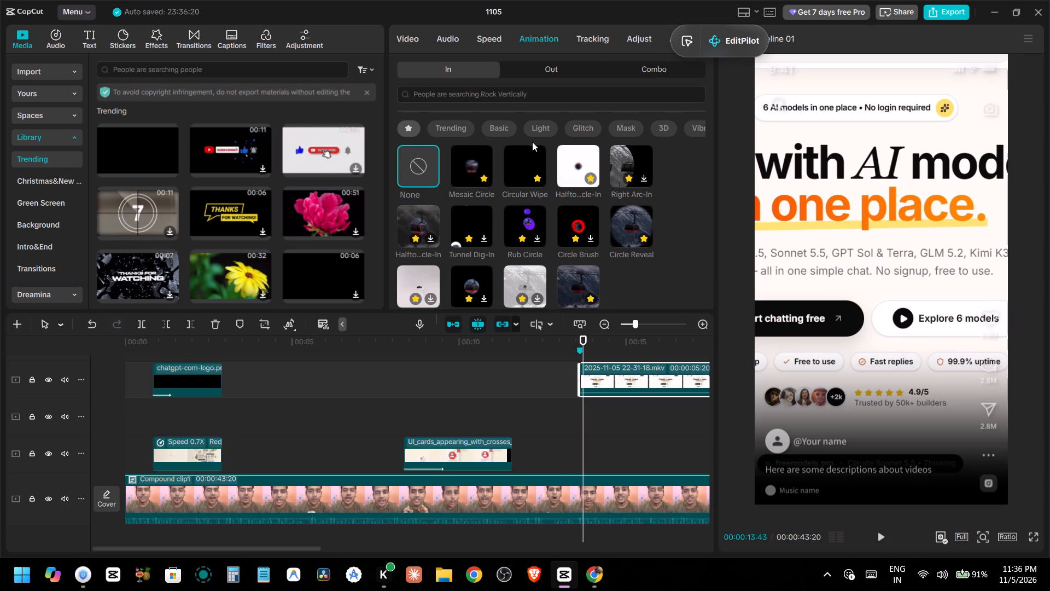
{"action": "scroll", "coordinate": [551, 365], "scroll_direction": "up", "scroll_amount": 1}
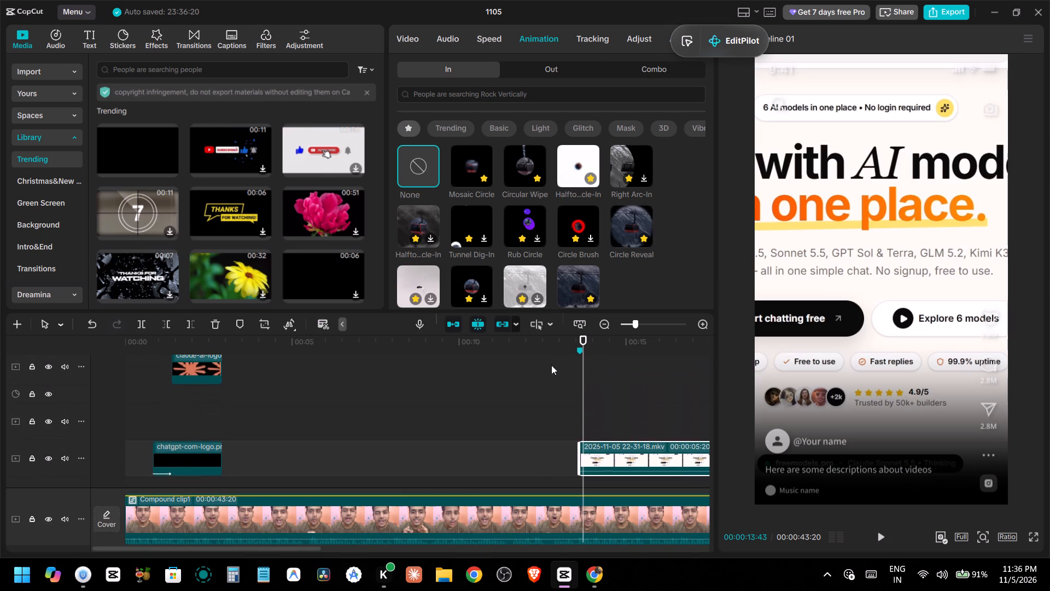
{"action": "left_click_drag", "start_coordinate": [581, 402], "coordinate": [561, 402]}
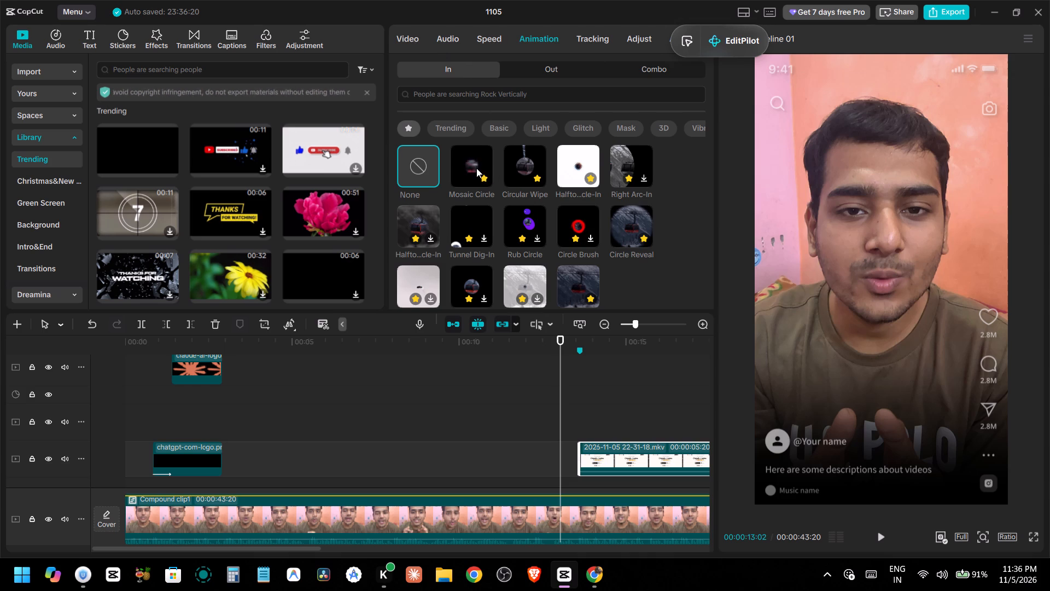
{"action": "left_click", "coordinate": [465, 221]}
{"action": "left_click", "coordinate": [465, 221]}
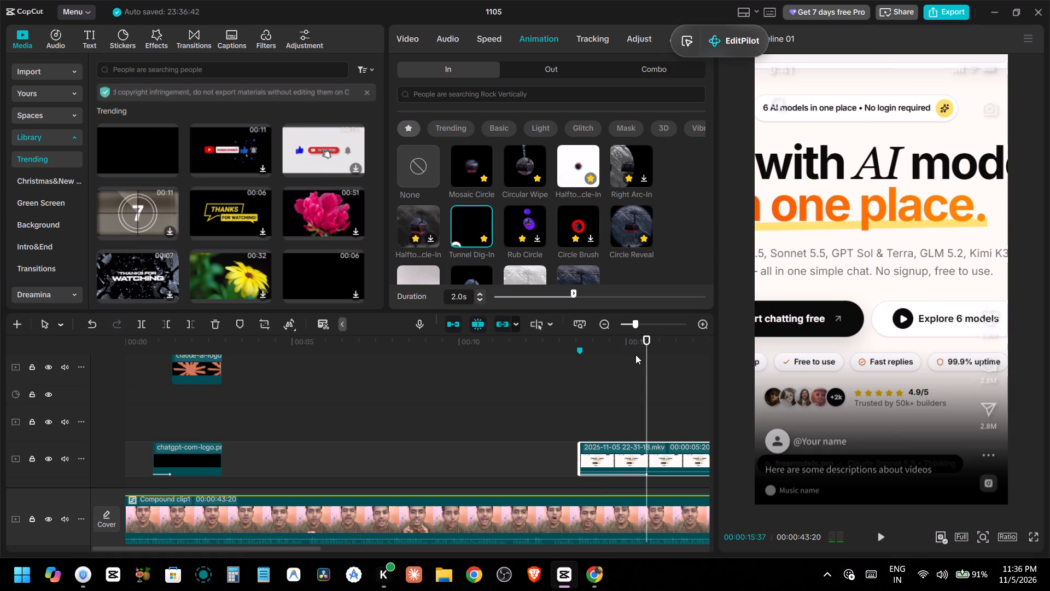
{"action": "left_click", "coordinate": [535, 225]}
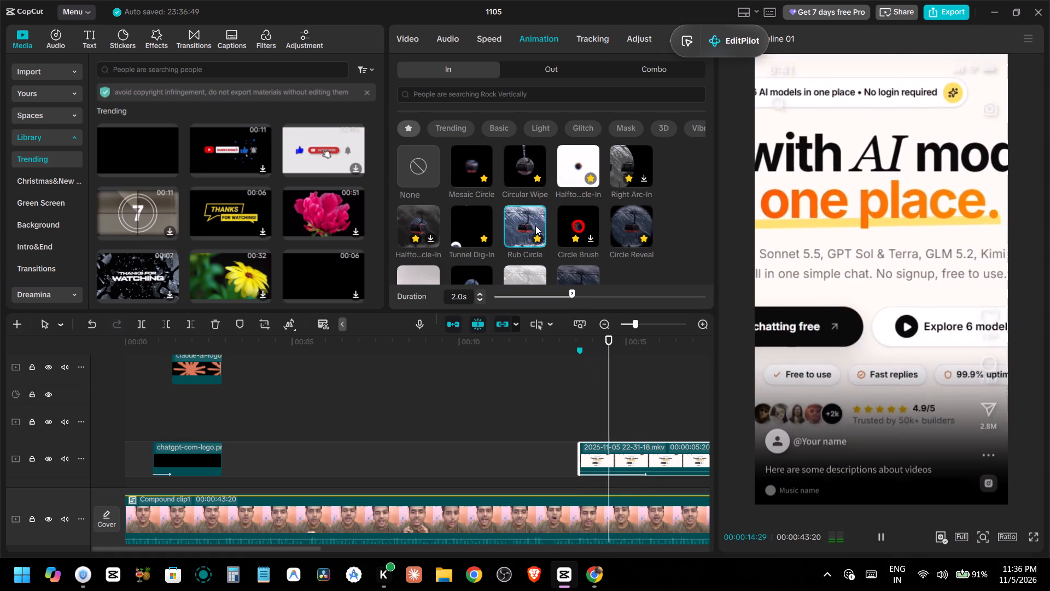
{"action": "left_click", "coordinate": [457, 219]}
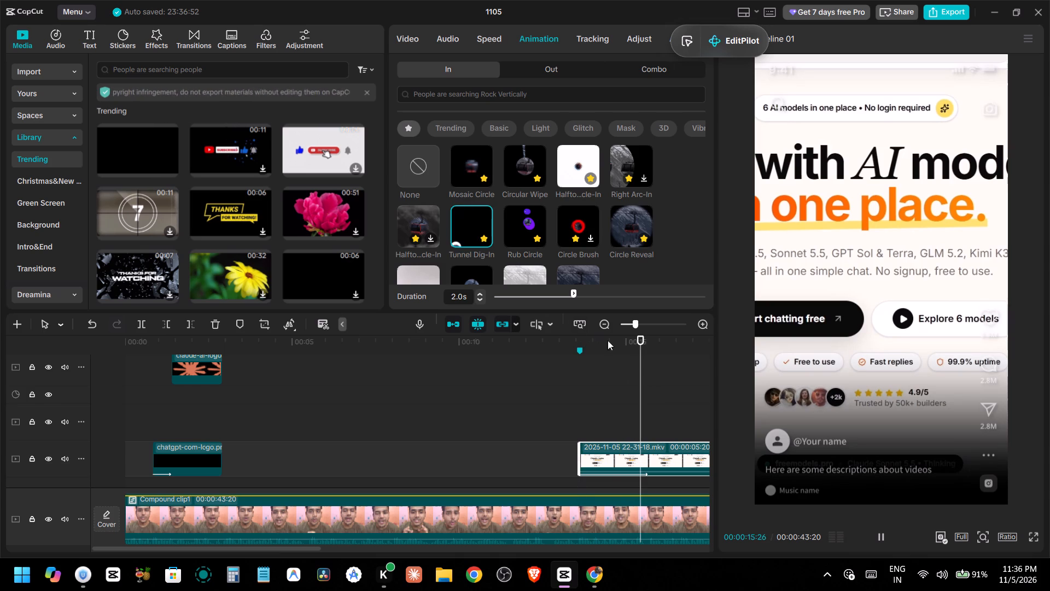
Play back the video from just before the first website screen-recording overlay to check its entrance animation.
{"action": "left_click_drag", "start_coordinate": [640, 407], "coordinate": [590, 409]}
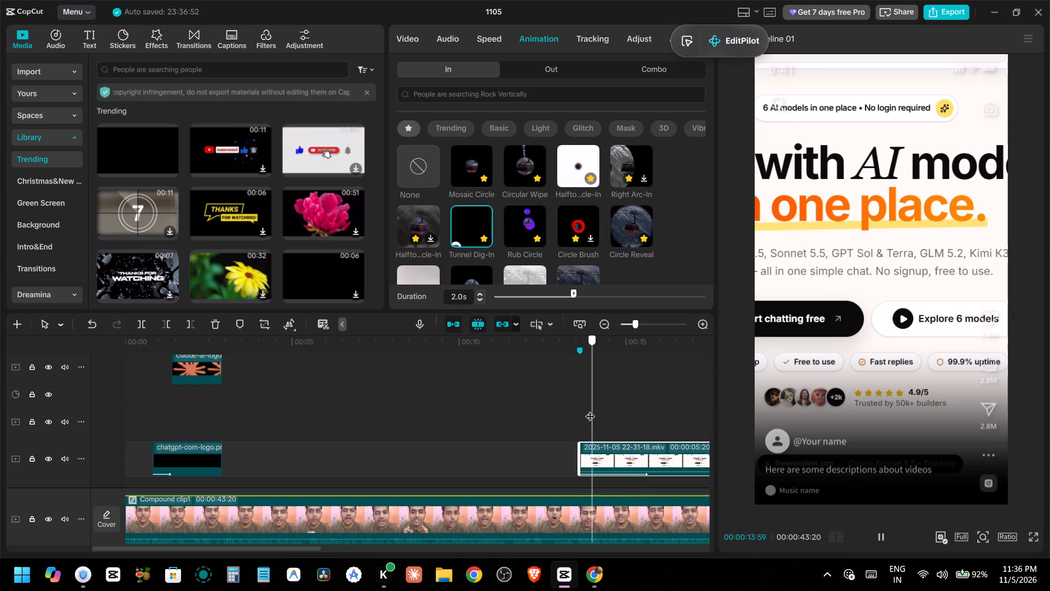
{"action": "left_click_drag", "start_coordinate": [590, 409], "coordinate": [582, 409]}
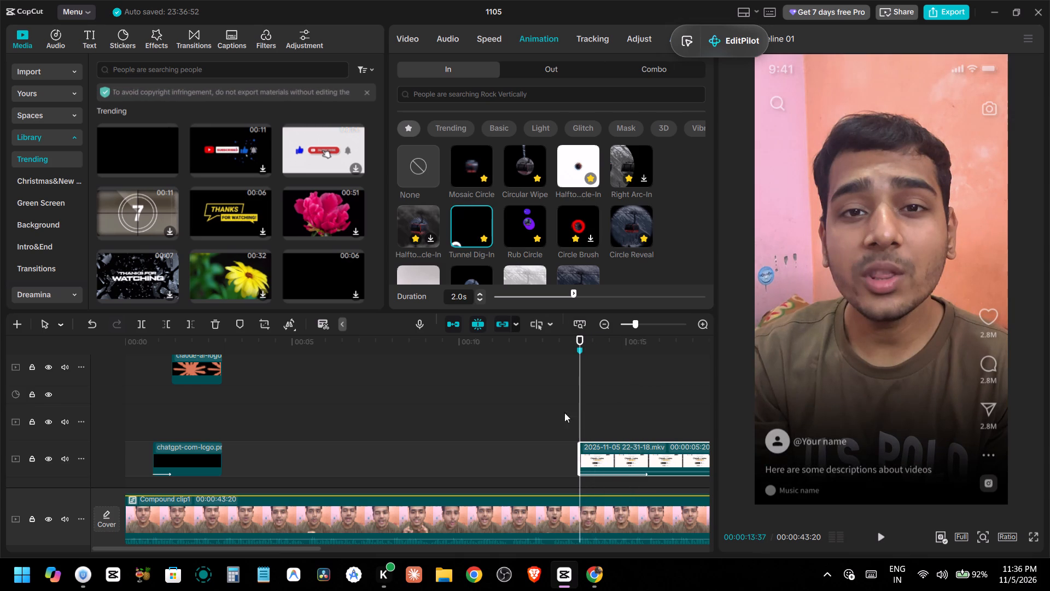
{"action": "scroll", "coordinate": [552, 414], "scroll_direction": "right", "scroll_amount": 1}
{"action": "scroll", "coordinate": [552, 414], "scroll_direction": "left", "scroll_amount": 1}
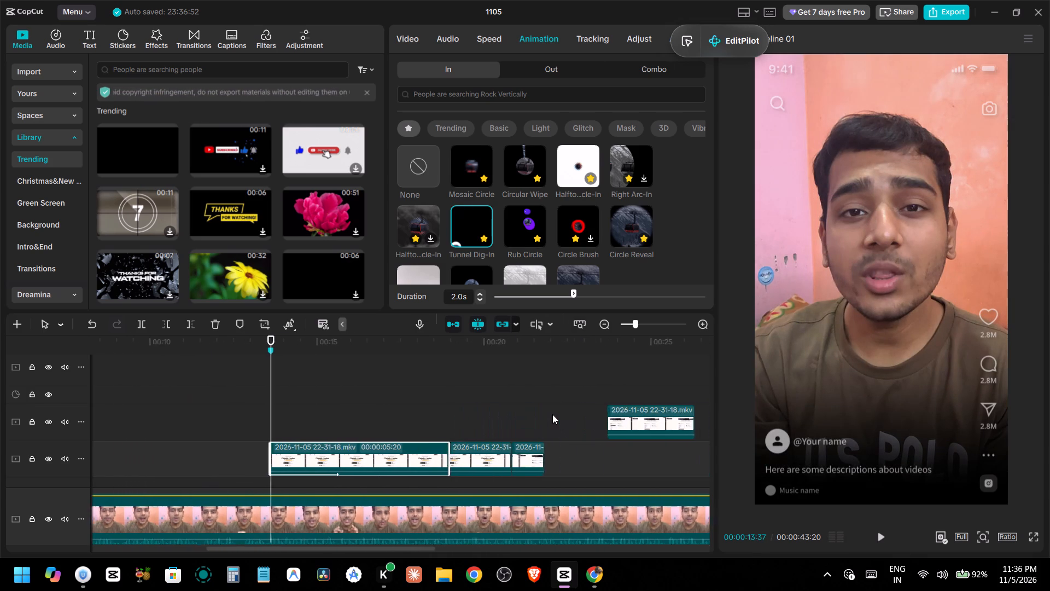
{"action": "scroll", "coordinate": [552, 414], "scroll_direction": "left", "scroll_amount": 1}
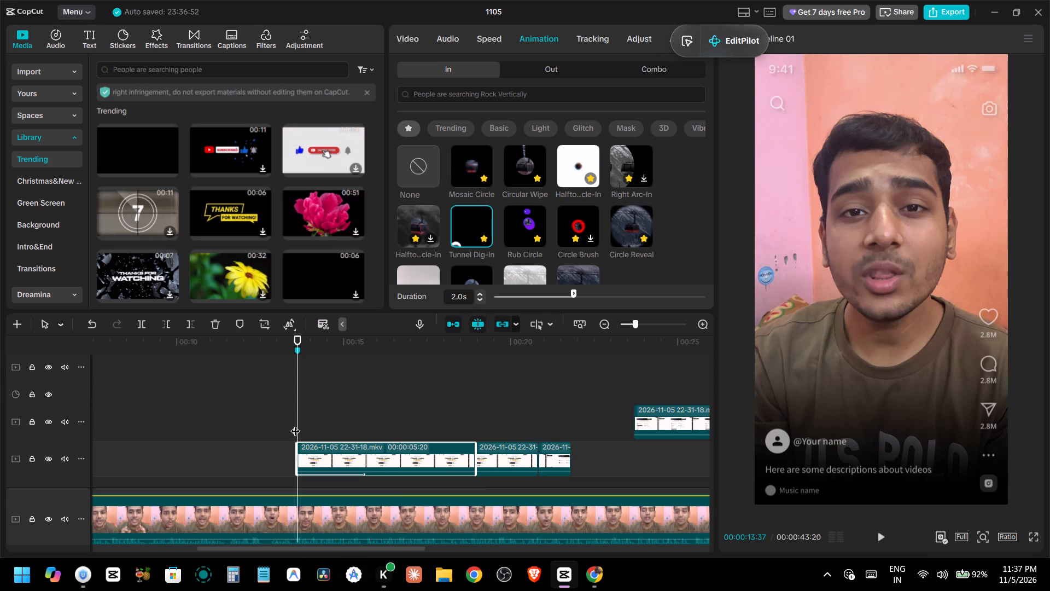
{"action": "left_click_drag", "start_coordinate": [295, 424], "coordinate": [275, 428]}
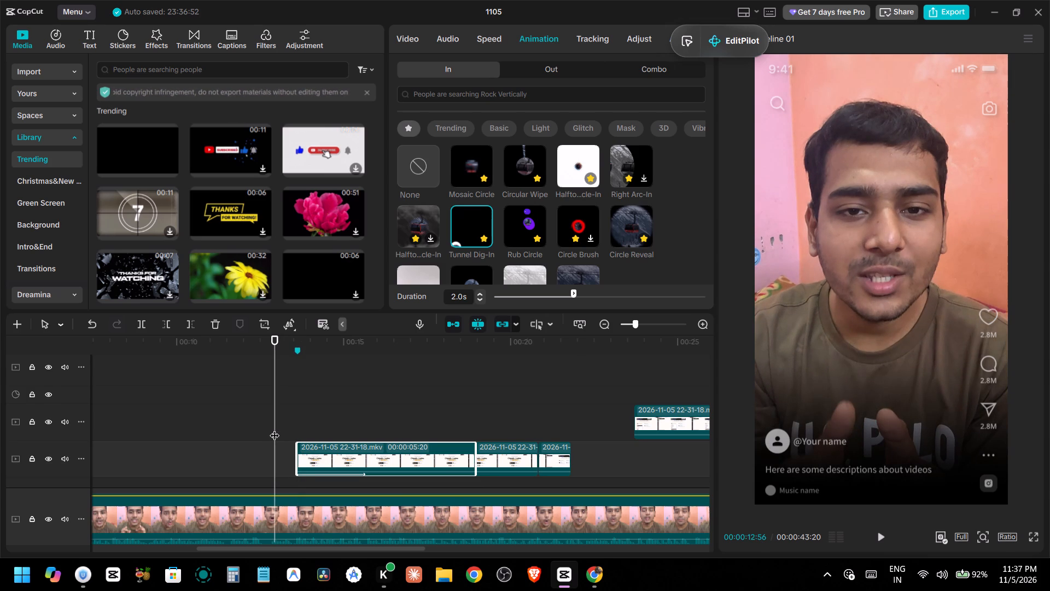
{"action": "key", "text": "space"}
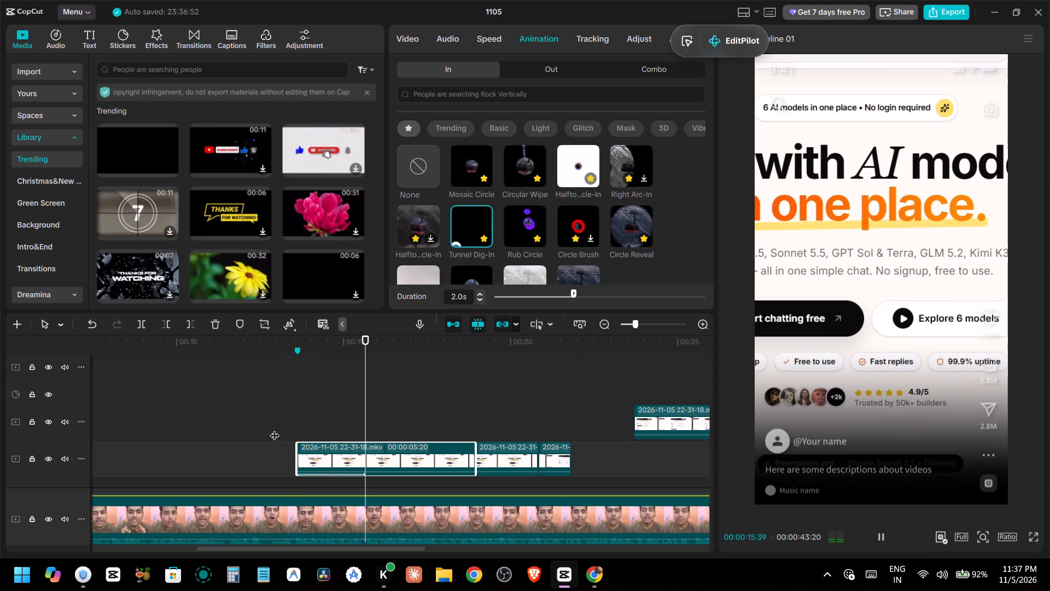
{"action": "key", "text": "space"}
{"action": "key", "text": "space"}
{"action": "key", "text": "space"}
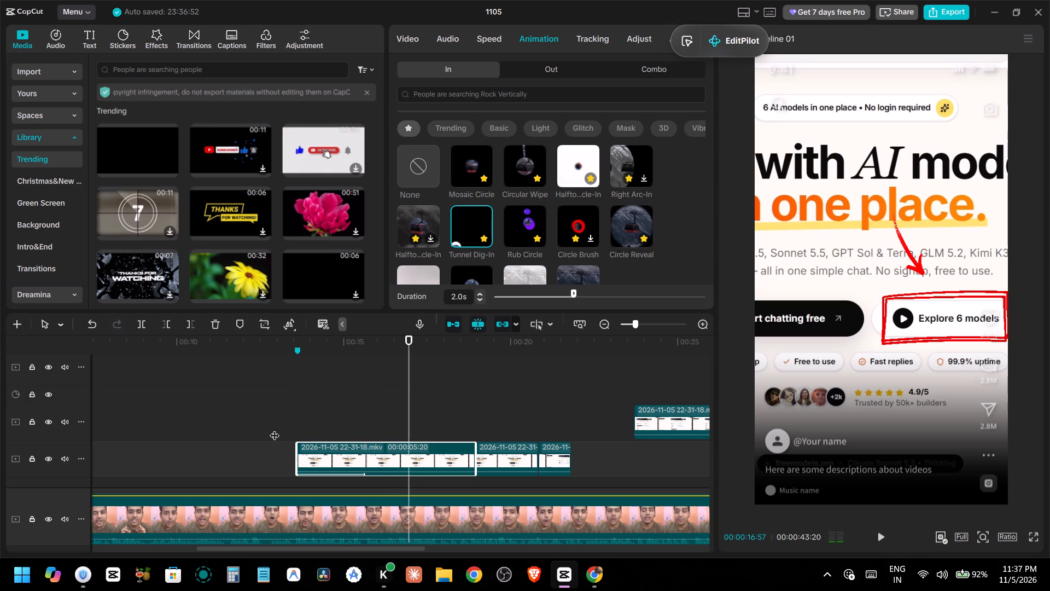
Play back the rest of the video, from the Explore 6 models highlight through to the closing follow-card overlay.
{"action": "scroll", "coordinate": [418, 403], "scroll_direction": "down", "scroll_amount": 5, "text": "ctrl"}
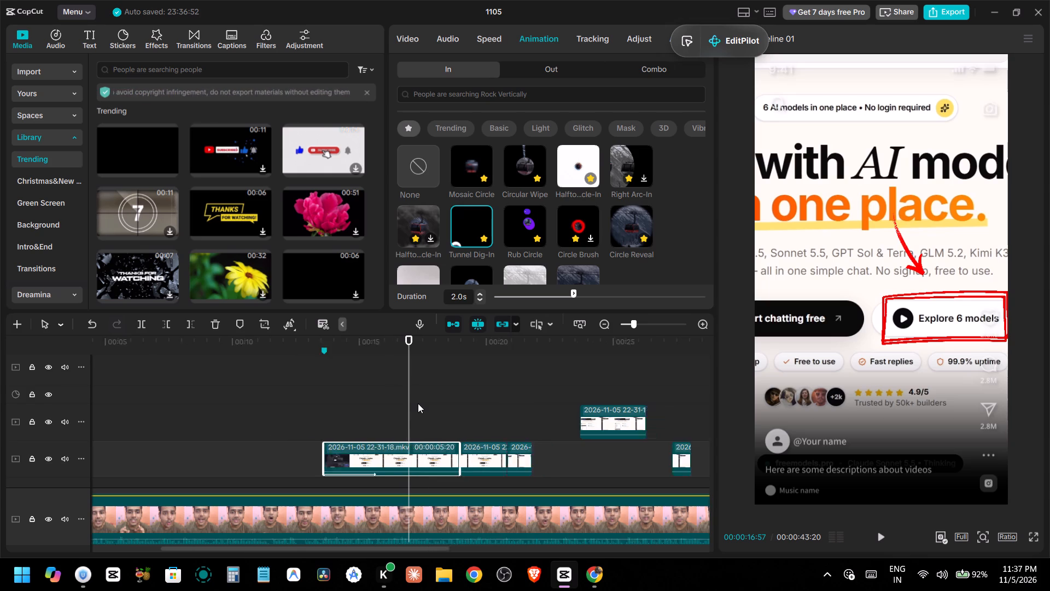
{"action": "scroll", "coordinate": [418, 403], "scroll_direction": "down", "scroll_amount": 4, "text": "ctrl"}
{"action": "scroll", "coordinate": [418, 403], "scroll_direction": "down", "scroll_amount": 1}
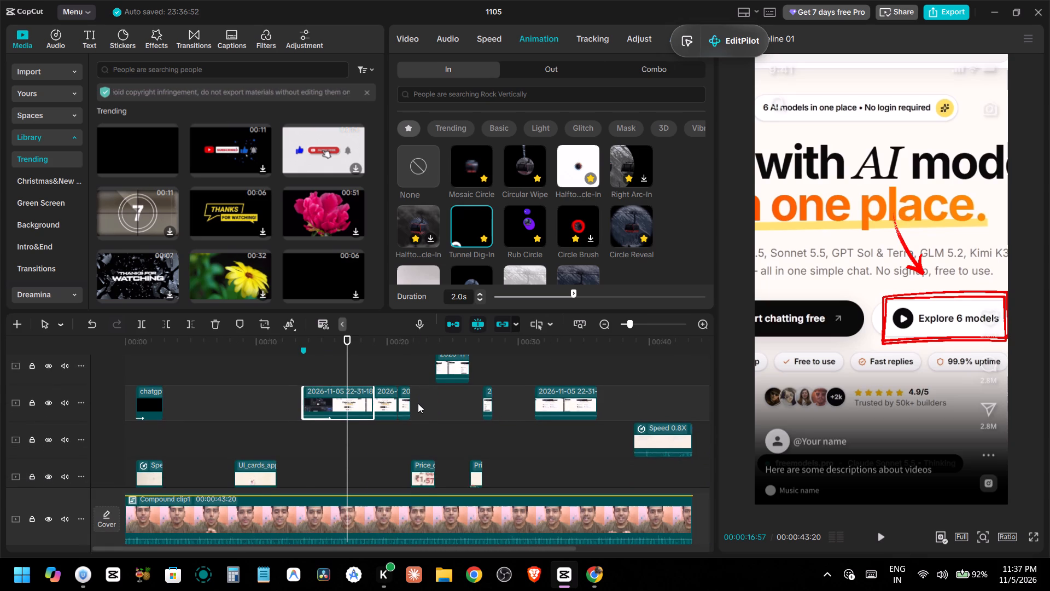
{"action": "scroll", "coordinate": [418, 403], "scroll_direction": "up", "scroll_amount": 2, "text": "ctrl"}
{"action": "scroll", "coordinate": [381, 433], "scroll_direction": "left", "scroll_amount": 1}
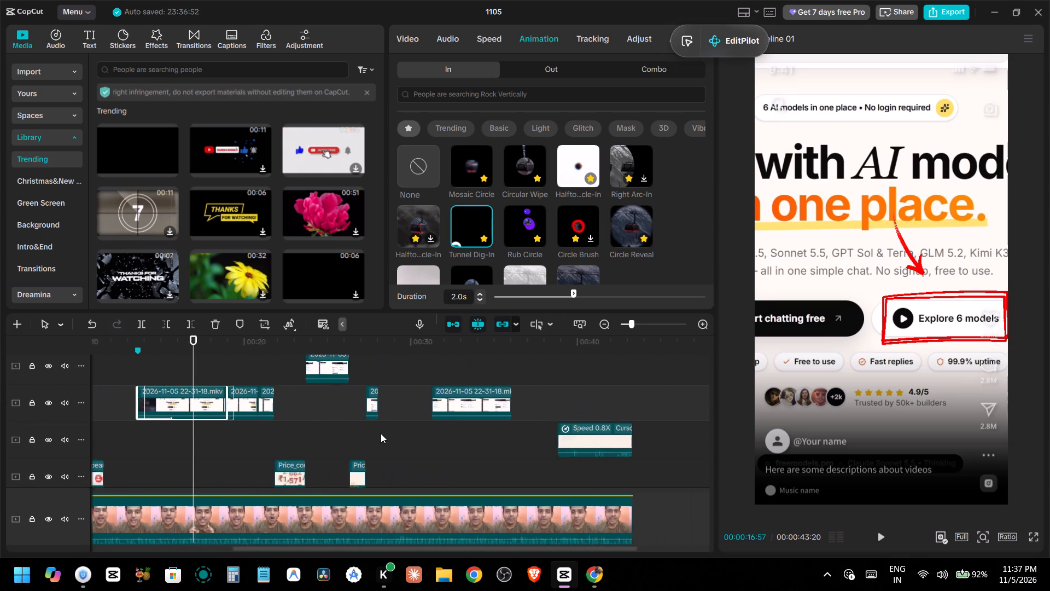
{"action": "scroll", "coordinate": [381, 433], "scroll_direction": "left", "scroll_amount": 1}
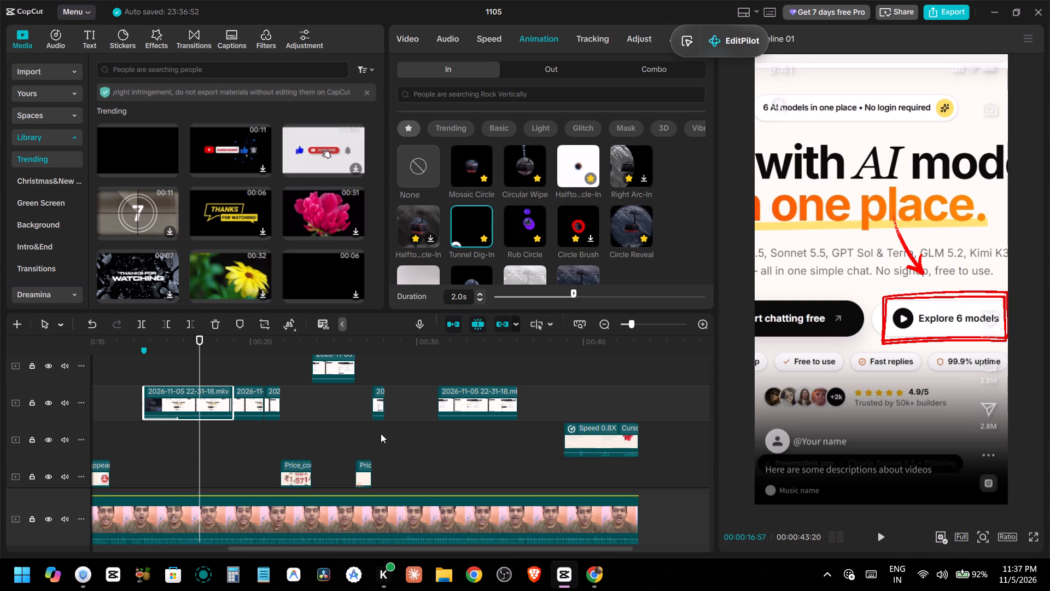
{"action": "key", "text": "space"}
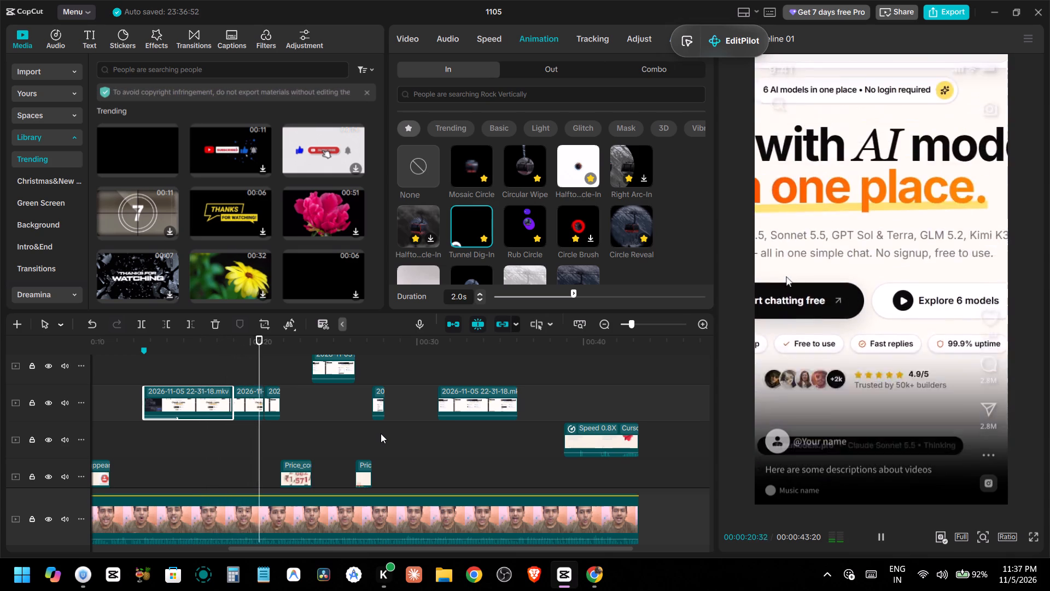
{"action": "key", "text": "space"}
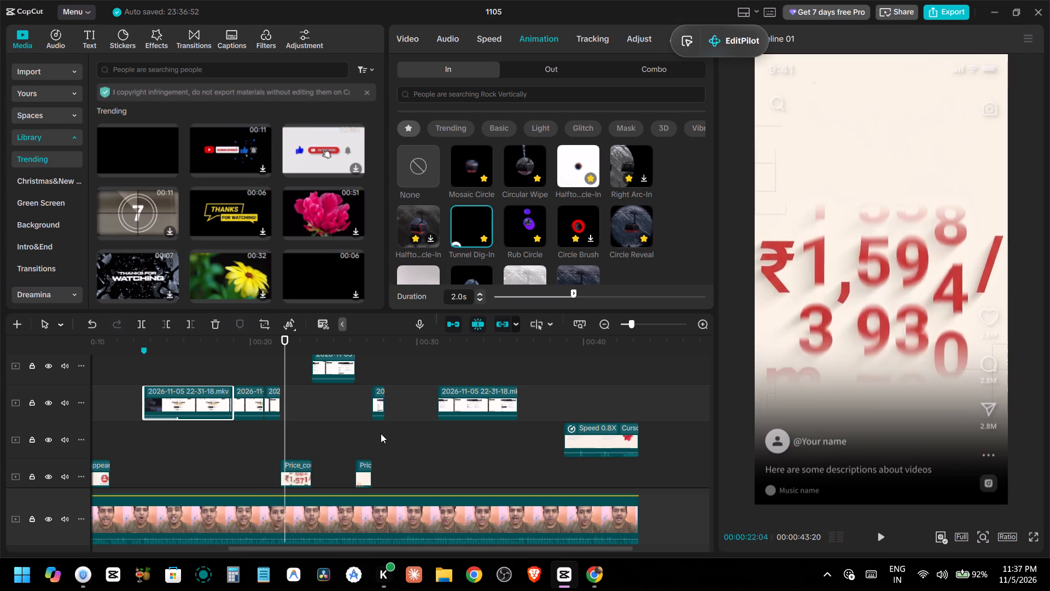
{"action": "key", "text": "space"}
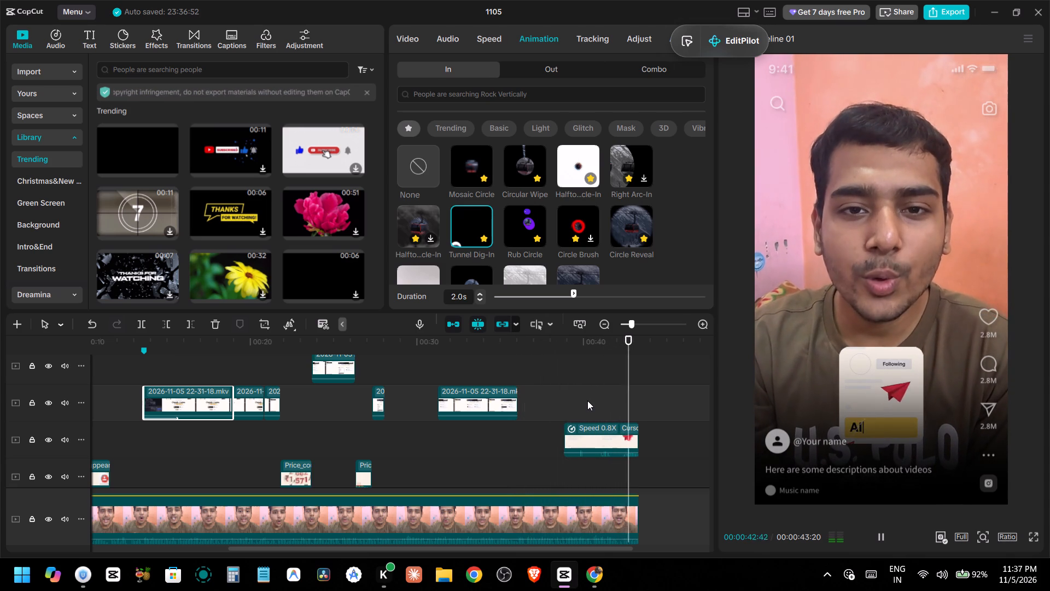
{"action": "key", "text": "space"}
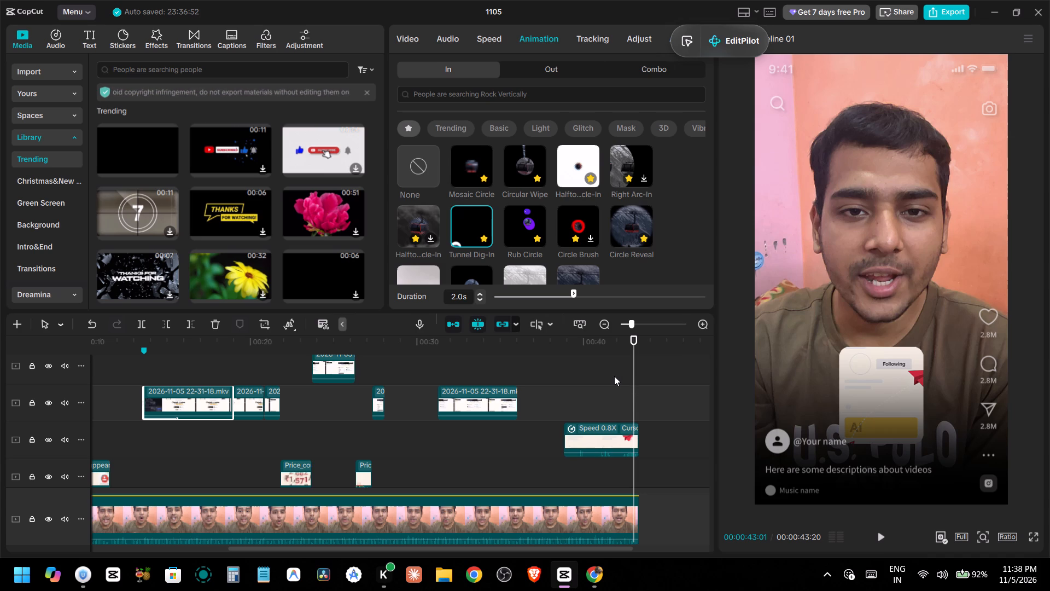
Scrub through the closing section and its overlay tracks to review how the video ends.
{"action": "left_click", "coordinate": [617, 372]}
{"action": "left_click_drag", "start_coordinate": [617, 372], "coordinate": [648, 373]}
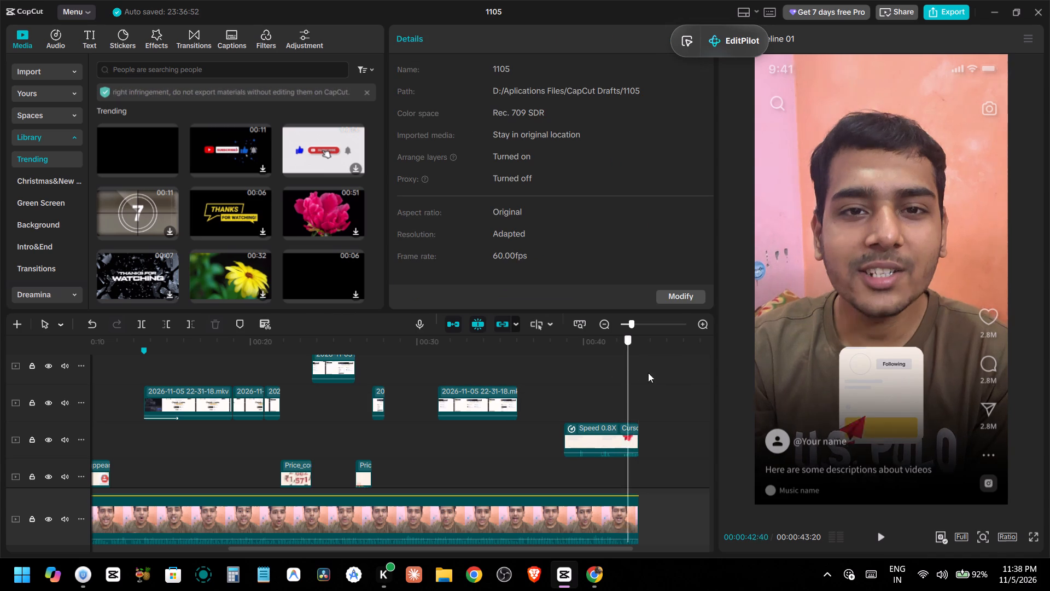
{"action": "left_click_drag", "start_coordinate": [648, 373], "coordinate": [674, 372]}
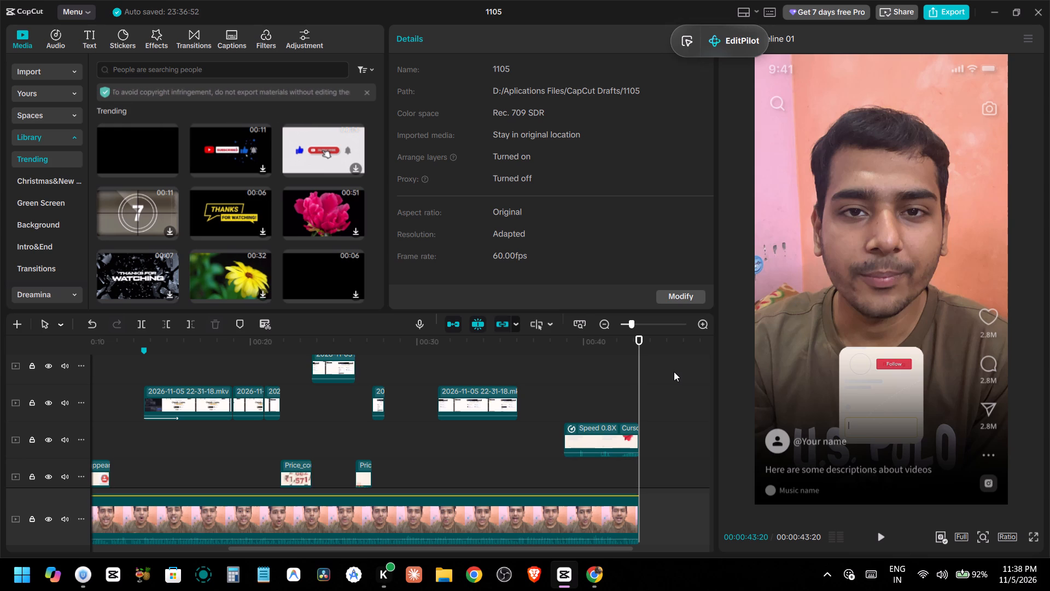
{"action": "left_click", "coordinate": [530, 419]}
{"action": "scroll", "coordinate": [530, 419], "scroll_direction": "up", "scroll_amount": 3}
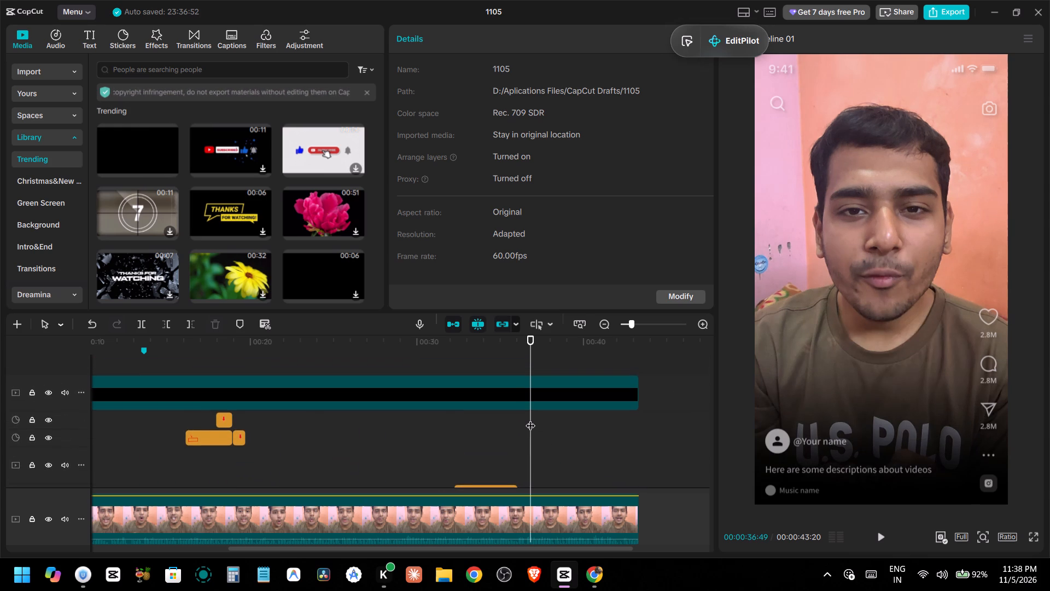
{"action": "left_click", "coordinate": [530, 419]}
{"action": "left_click_drag", "start_coordinate": [530, 419], "coordinate": [637, 436]}
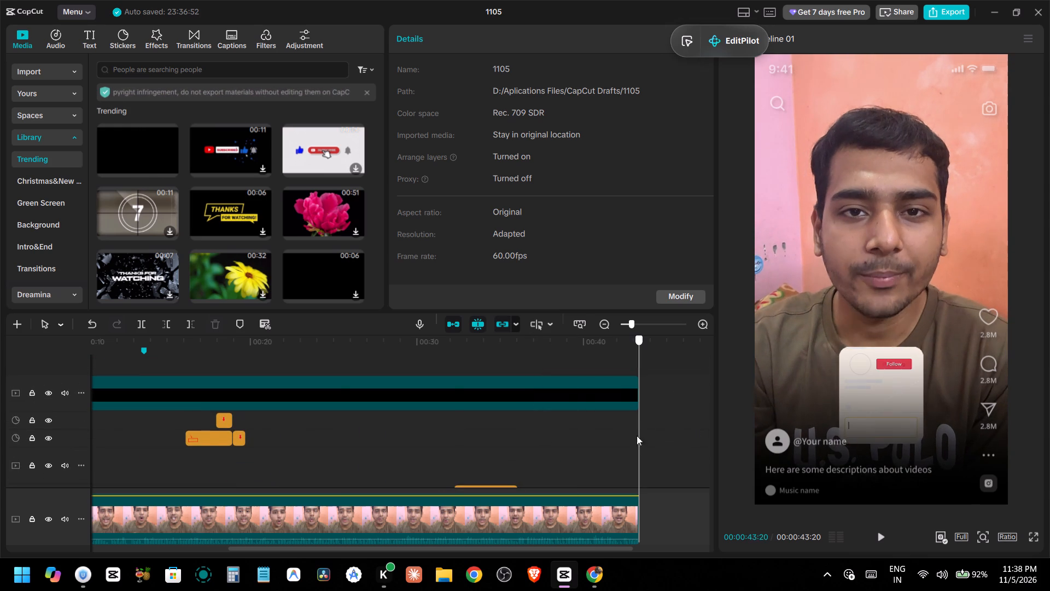
{"action": "left_click_drag", "start_coordinate": [637, 436], "coordinate": [509, 444]}
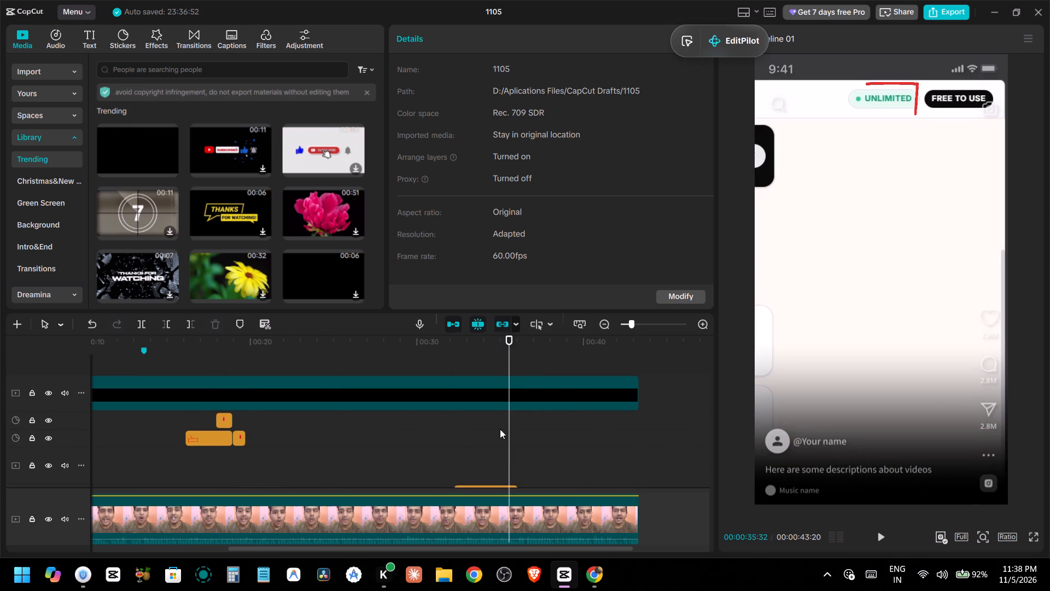
{"action": "left_click_drag", "start_coordinate": [506, 431], "coordinate": [669, 443]}
{"action": "scroll", "coordinate": [622, 438], "scroll_direction": "down", "scroll_amount": 1}
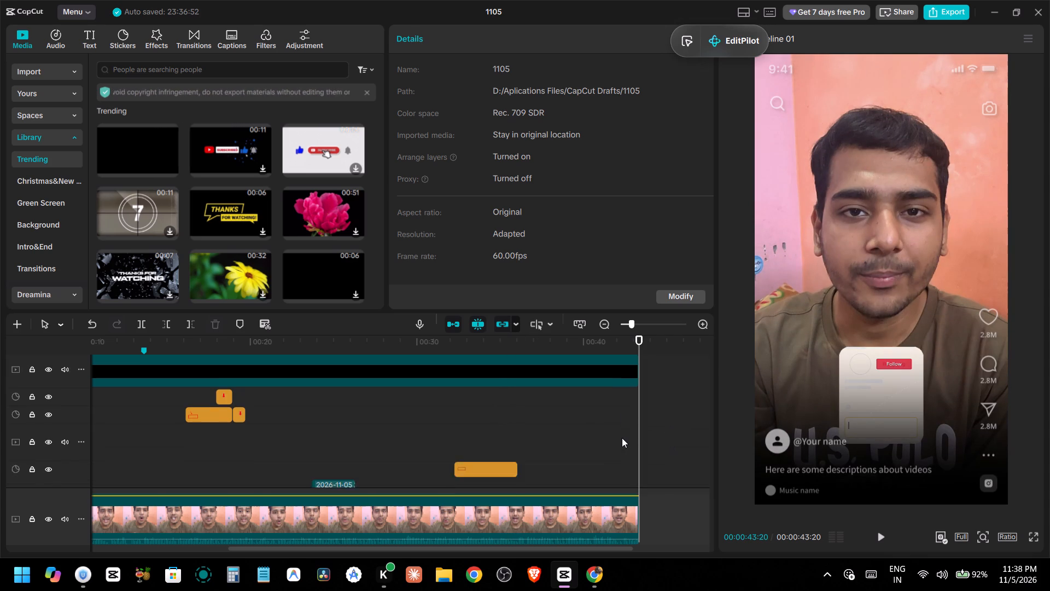
{"action": "scroll", "coordinate": [622, 438], "scroll_direction": "down", "scroll_amount": 2}
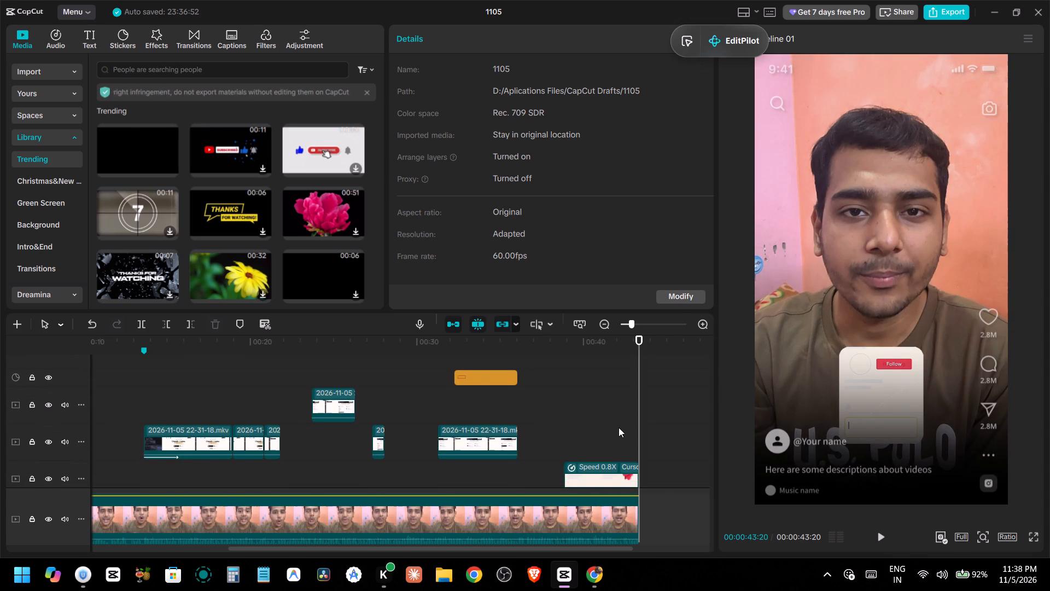
{"action": "scroll", "coordinate": [619, 427], "scroll_direction": "down", "scroll_amount": 1}
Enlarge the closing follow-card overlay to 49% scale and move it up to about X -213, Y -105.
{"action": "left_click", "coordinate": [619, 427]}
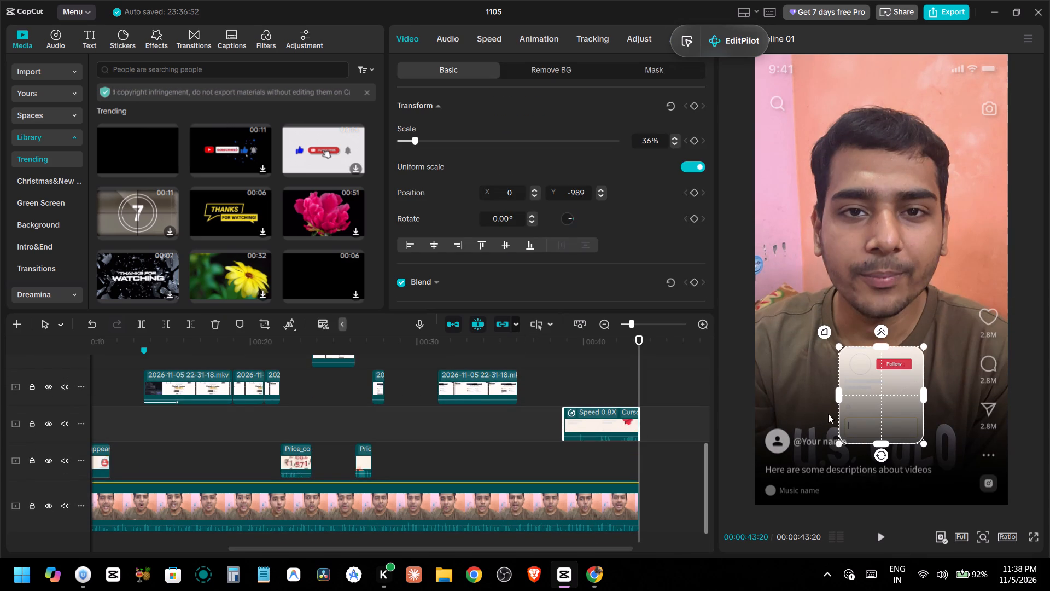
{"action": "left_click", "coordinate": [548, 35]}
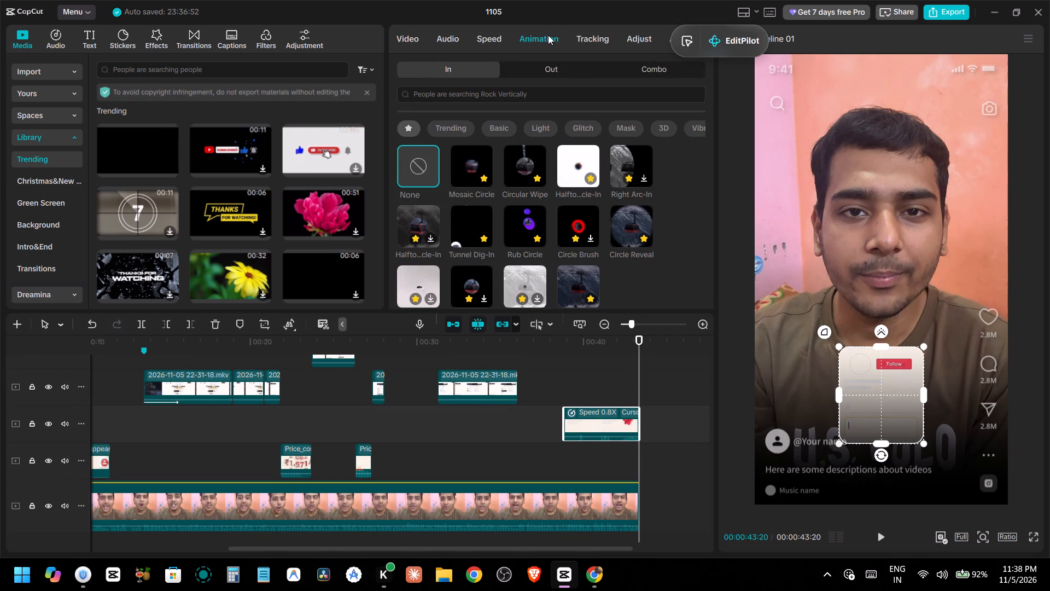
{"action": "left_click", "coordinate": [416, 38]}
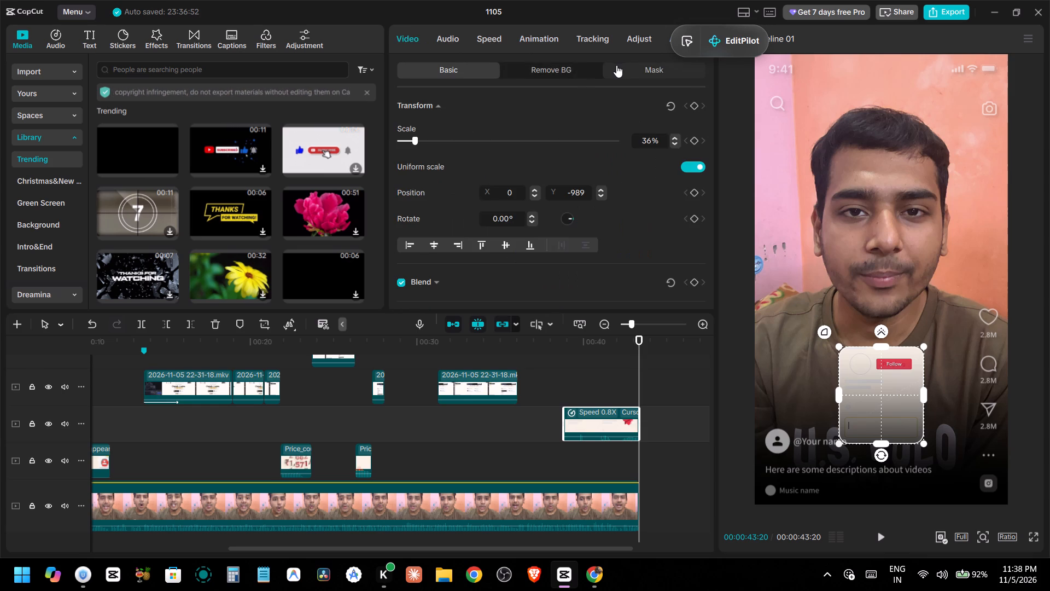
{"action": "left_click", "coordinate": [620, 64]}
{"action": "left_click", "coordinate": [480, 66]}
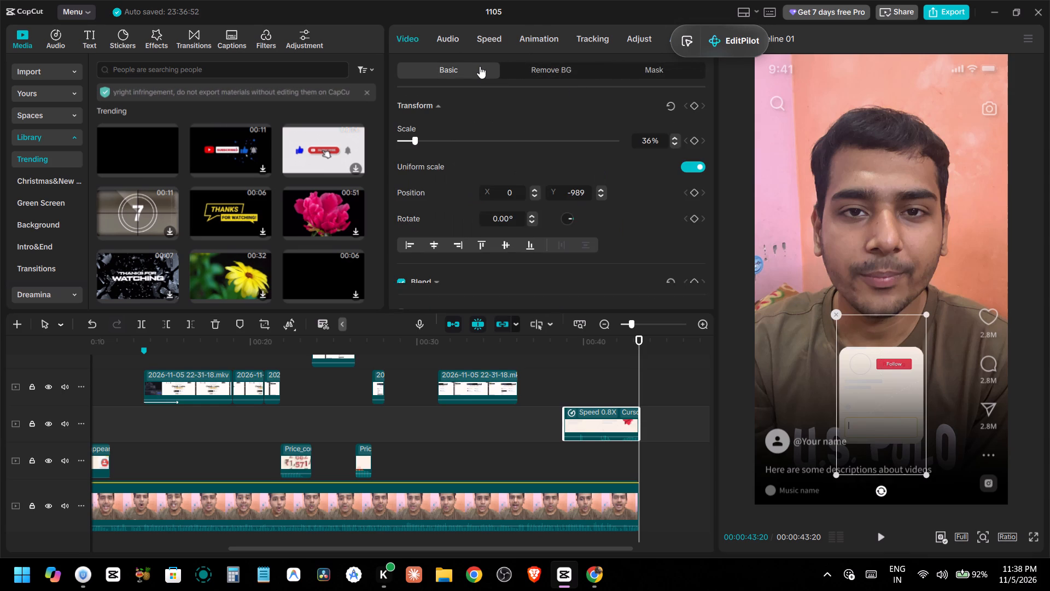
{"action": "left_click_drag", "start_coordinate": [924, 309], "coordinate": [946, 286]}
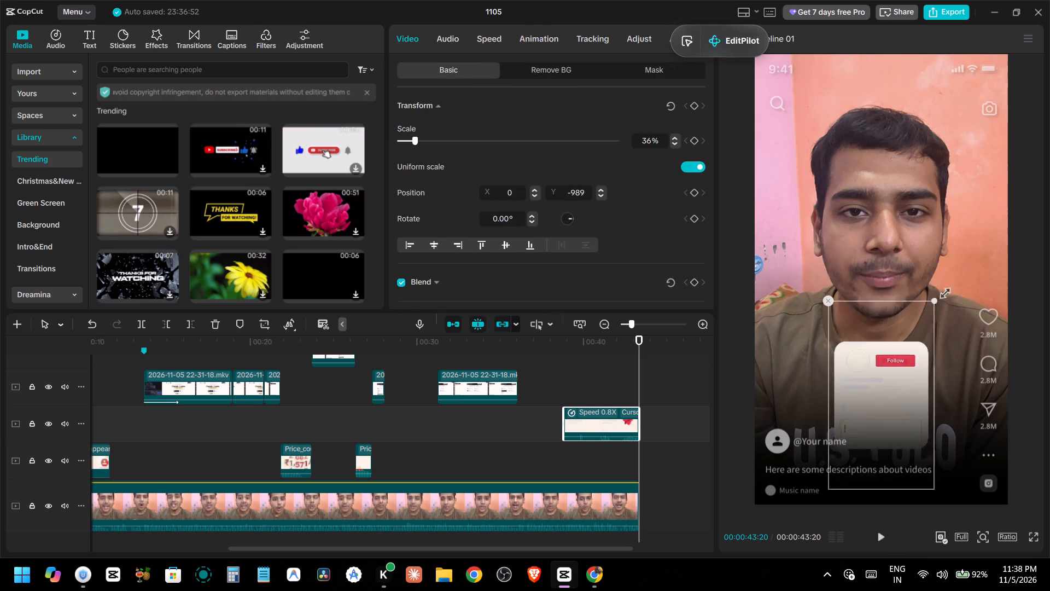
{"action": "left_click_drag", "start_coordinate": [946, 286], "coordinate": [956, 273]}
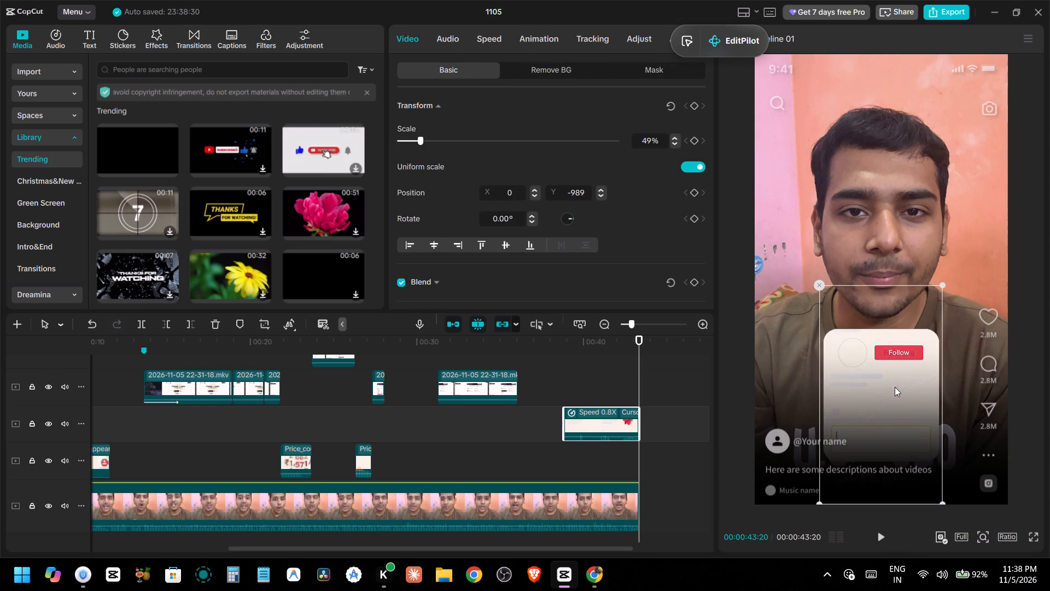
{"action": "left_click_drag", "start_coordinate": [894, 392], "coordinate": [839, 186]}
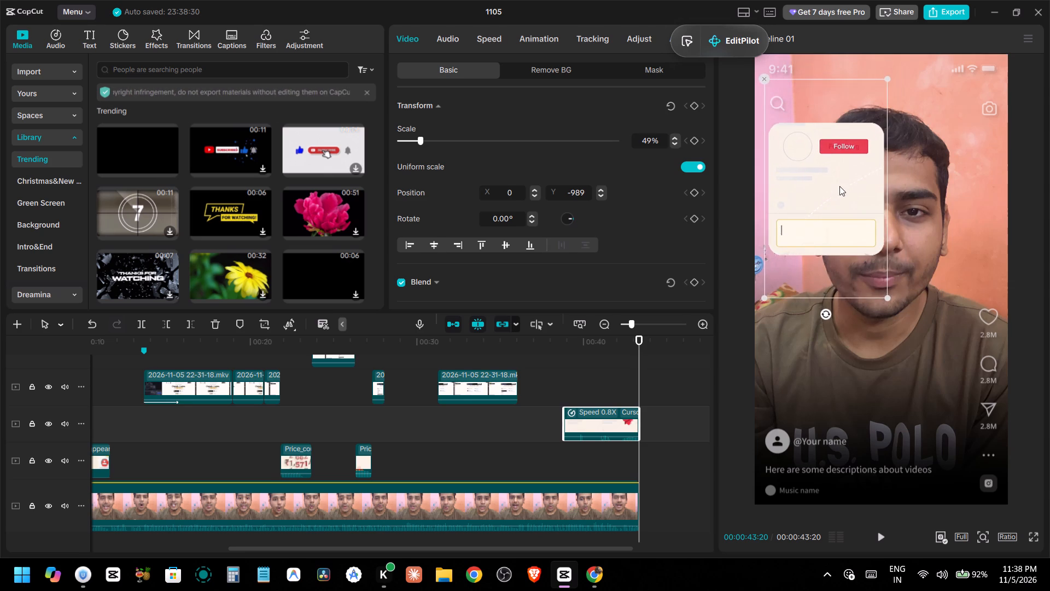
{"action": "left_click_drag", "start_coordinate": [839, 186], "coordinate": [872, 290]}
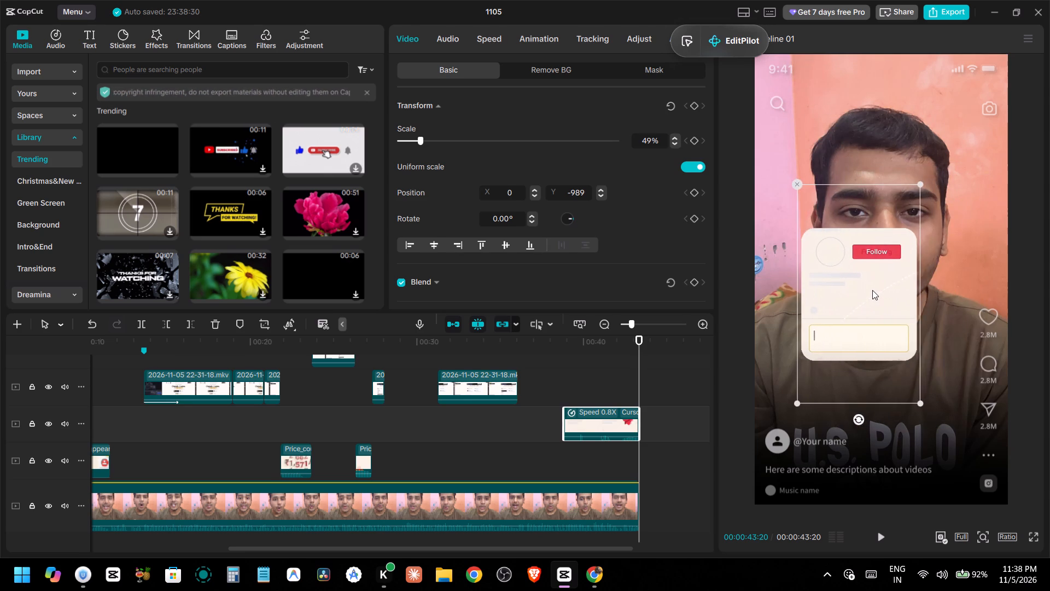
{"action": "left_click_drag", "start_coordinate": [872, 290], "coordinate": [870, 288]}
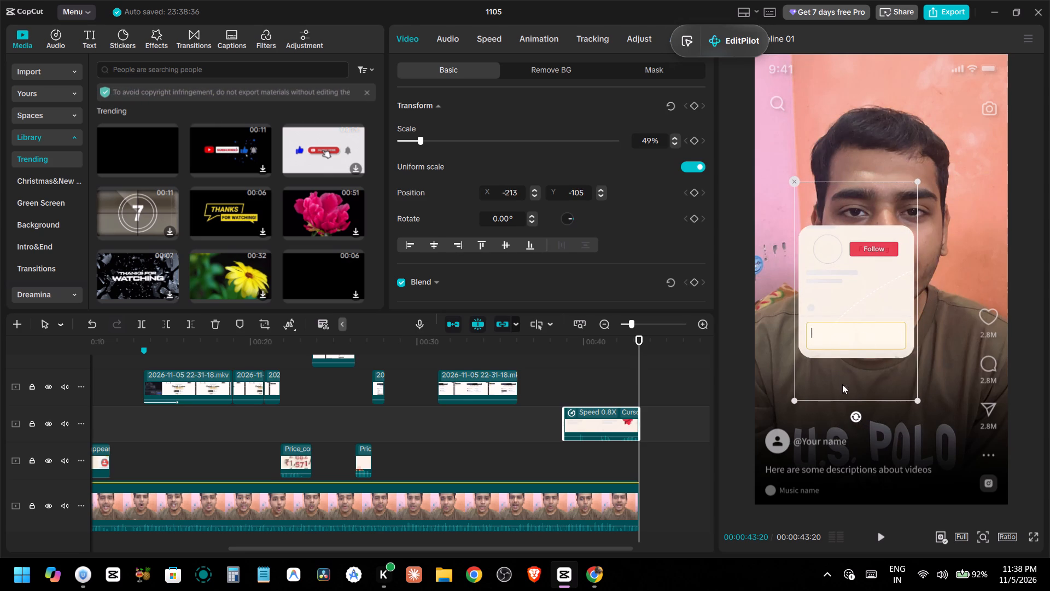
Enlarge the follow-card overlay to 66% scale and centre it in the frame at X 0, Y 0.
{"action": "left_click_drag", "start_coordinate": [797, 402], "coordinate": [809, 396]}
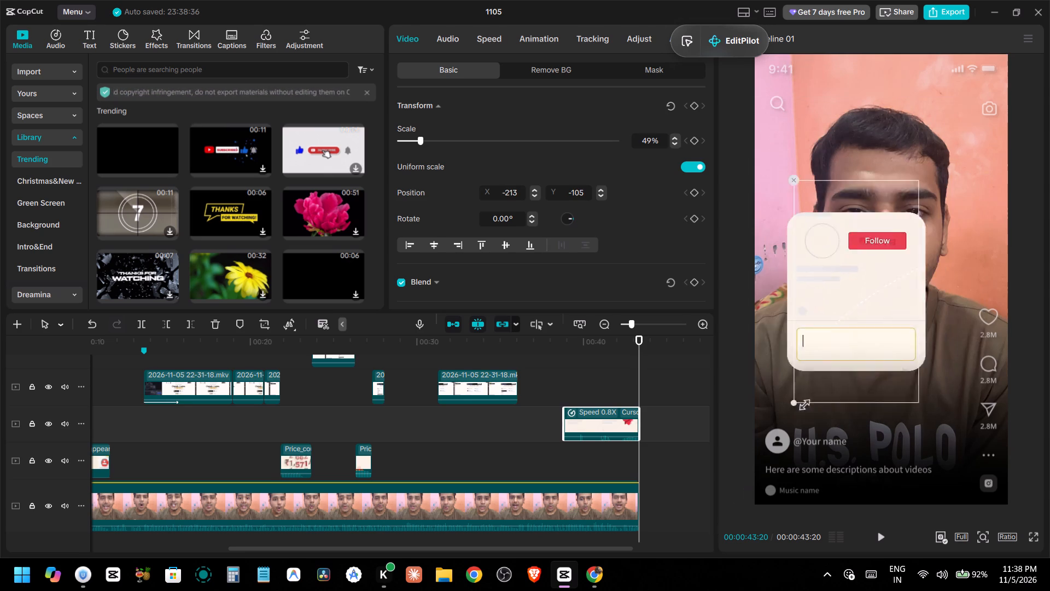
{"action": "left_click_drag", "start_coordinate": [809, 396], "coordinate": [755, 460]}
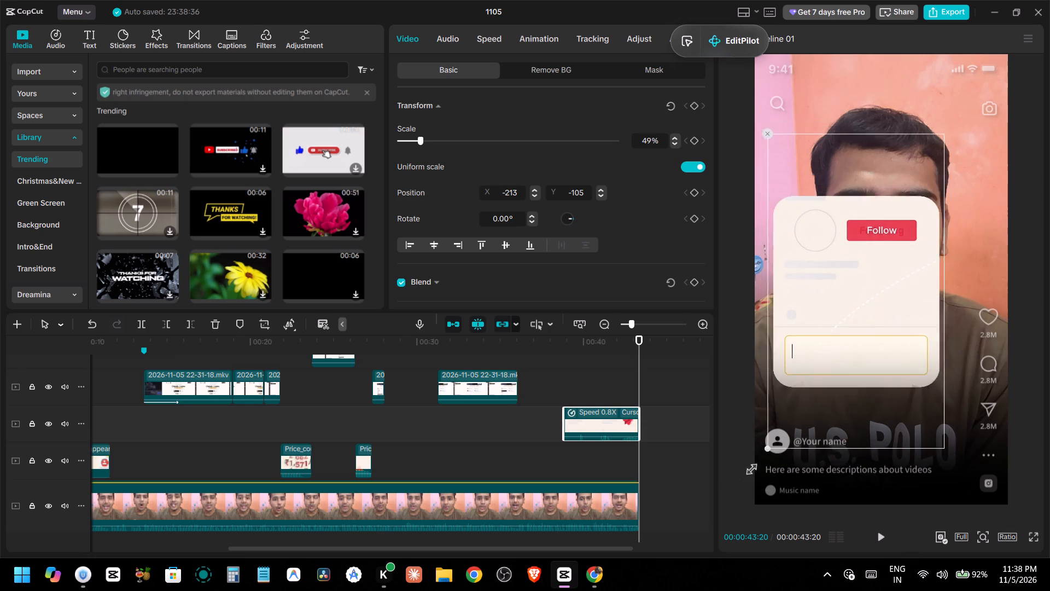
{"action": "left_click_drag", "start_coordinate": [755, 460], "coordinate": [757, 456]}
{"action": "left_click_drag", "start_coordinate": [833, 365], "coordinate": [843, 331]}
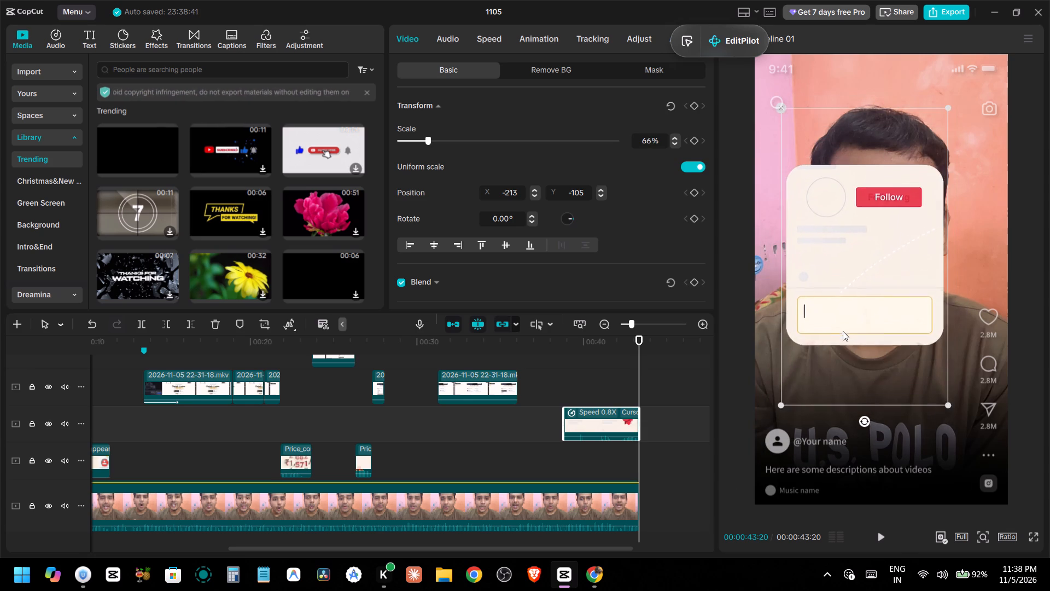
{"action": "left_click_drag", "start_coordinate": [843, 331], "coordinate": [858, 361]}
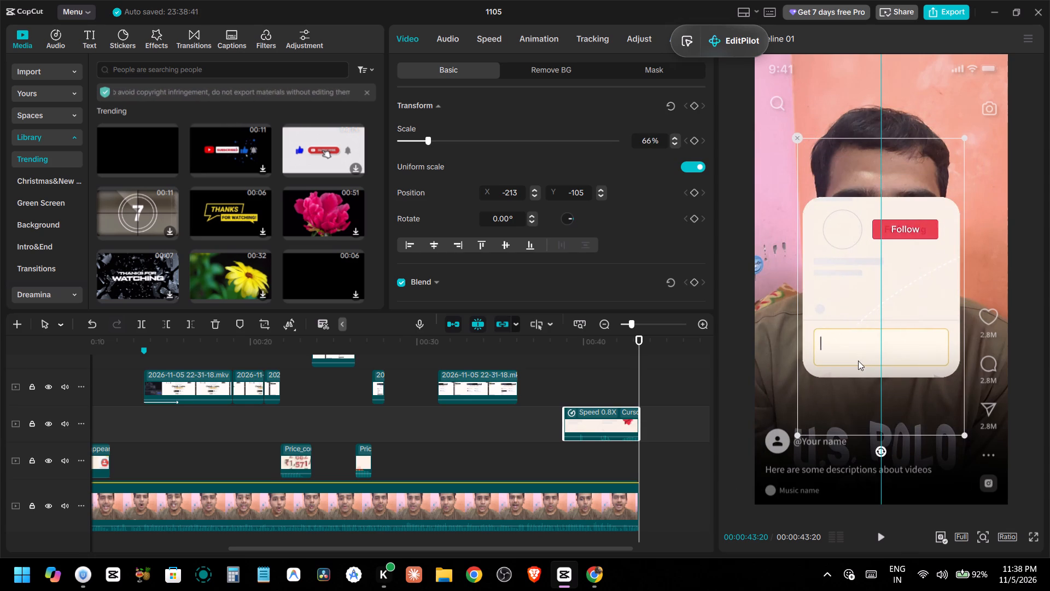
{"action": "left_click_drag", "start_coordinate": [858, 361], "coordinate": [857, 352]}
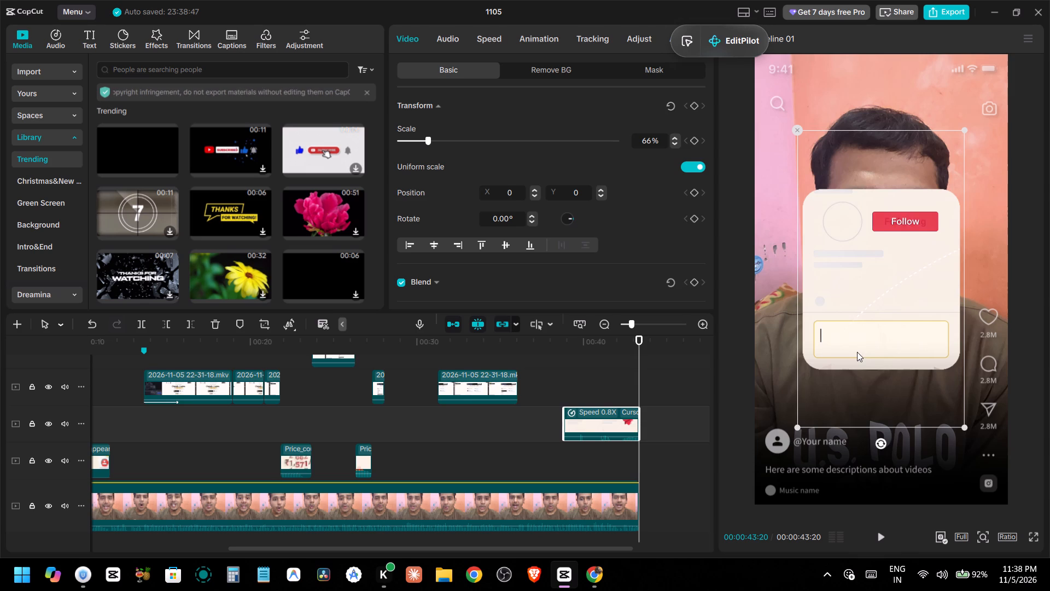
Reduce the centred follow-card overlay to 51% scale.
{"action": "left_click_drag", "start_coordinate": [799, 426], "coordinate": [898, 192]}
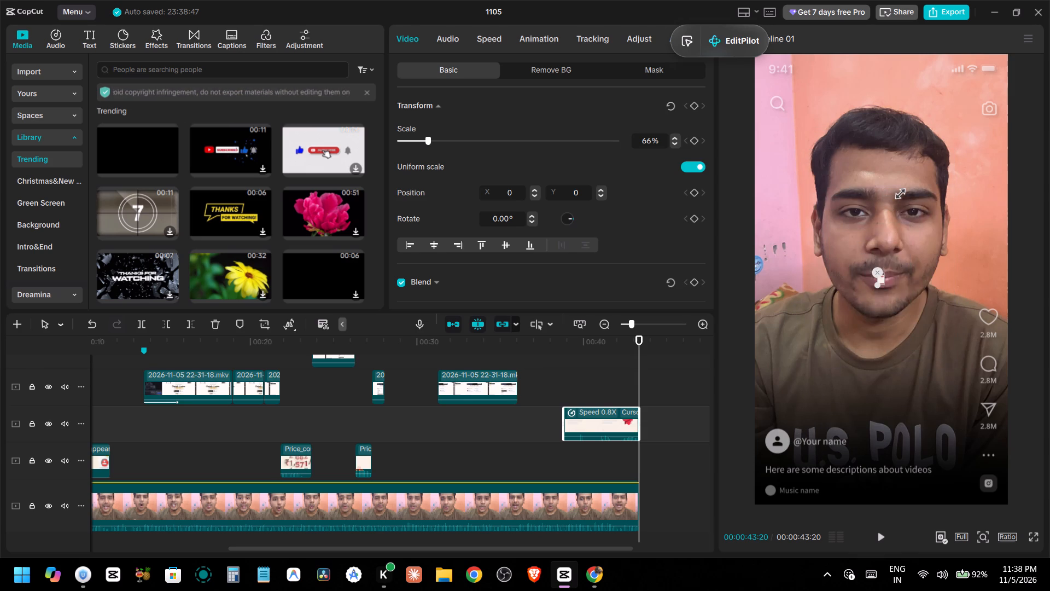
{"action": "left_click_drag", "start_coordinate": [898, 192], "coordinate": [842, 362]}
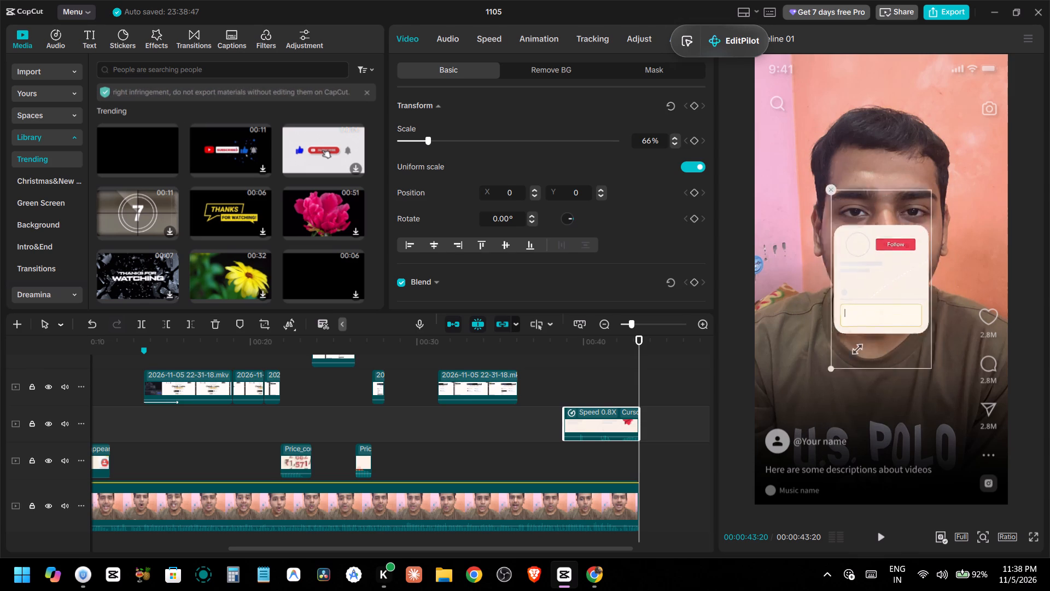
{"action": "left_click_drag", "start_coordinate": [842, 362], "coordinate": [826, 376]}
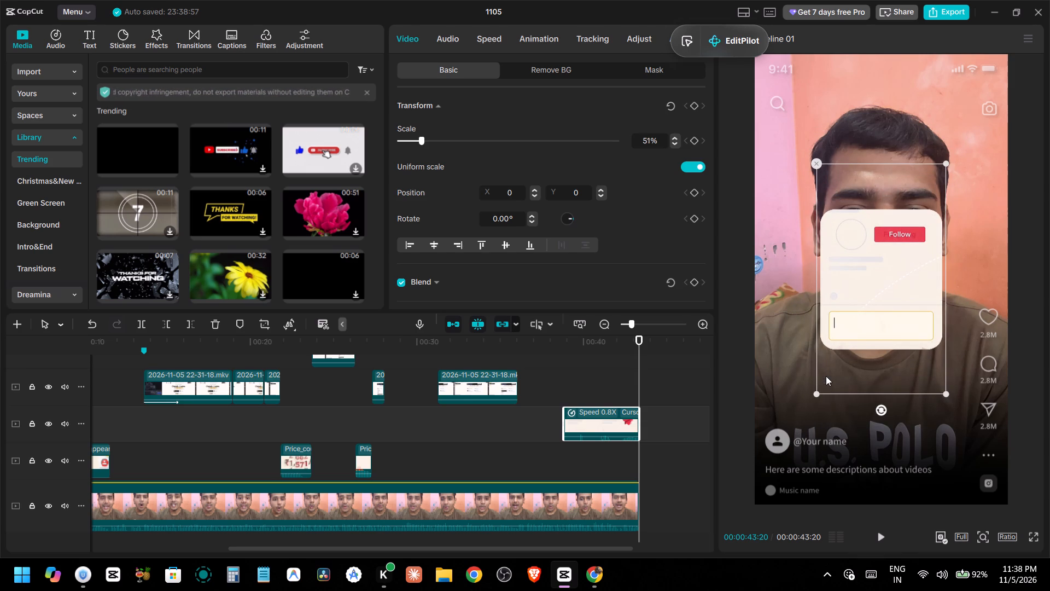
Cut the closing follow-card overlay from the timeline.
{"action": "key", "text": "ctrl+x"}
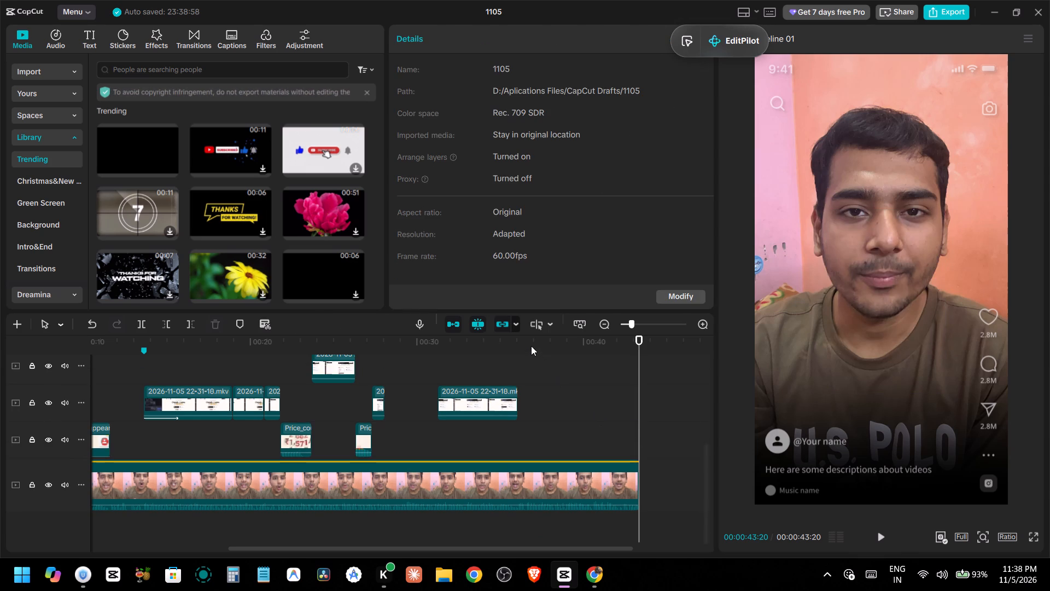
Play back the closing section from just after the last website screen-recording overlay to the end of the video.
{"action": "left_click", "coordinate": [531, 346]}
{"action": "key", "text": "space"}
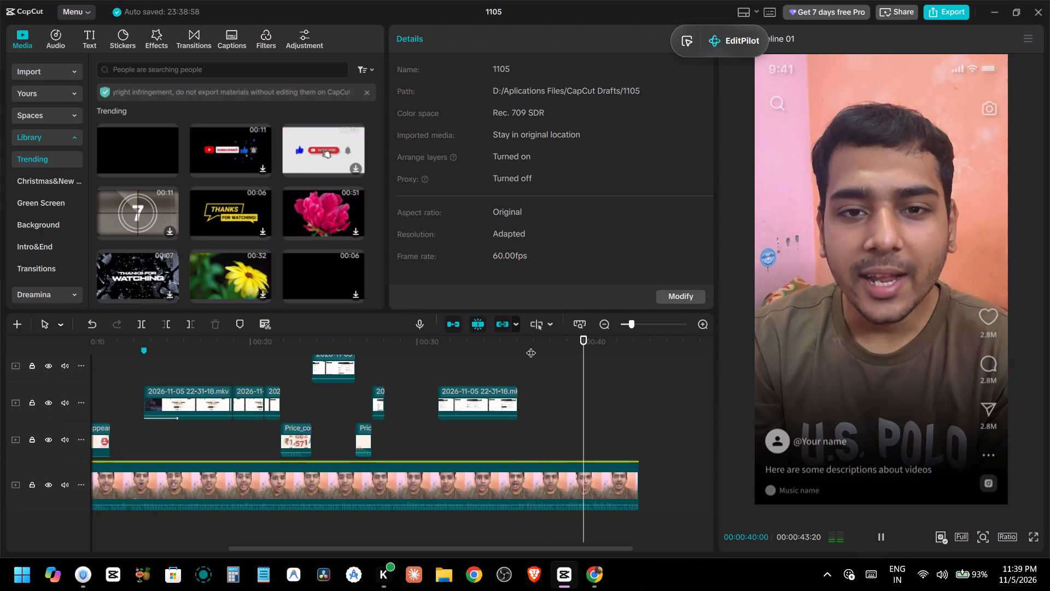
{"action": "key", "text": "space"}
{"action": "key", "text": "space"}
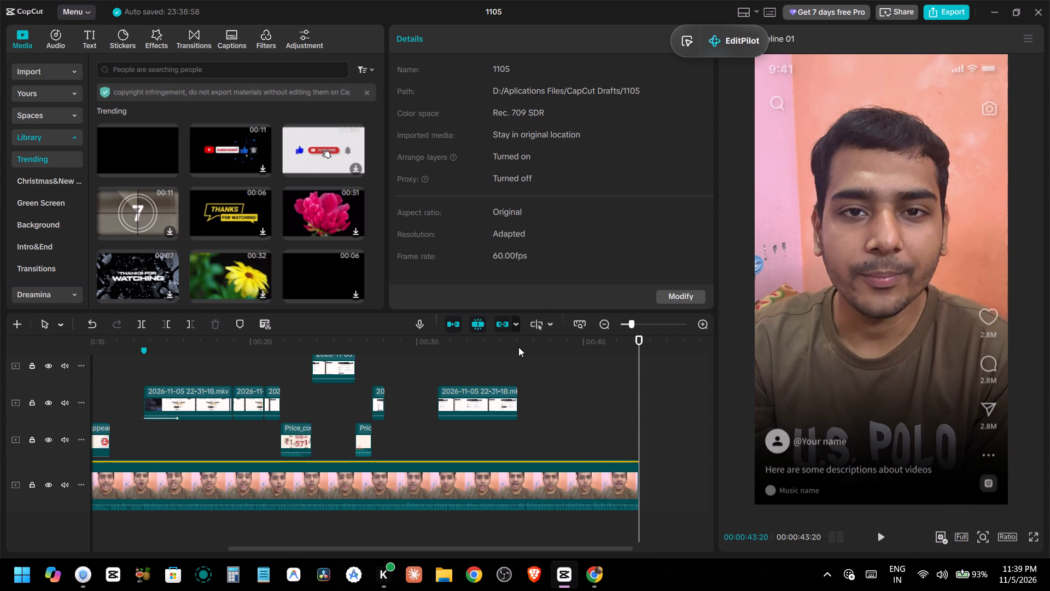
Scrub back to the start of the video and look over all overlay tracks from the opening to the end.
{"action": "left_click", "coordinate": [529, 336]}
{"action": "left_click_drag", "start_coordinate": [529, 336], "coordinate": [316, 358]}
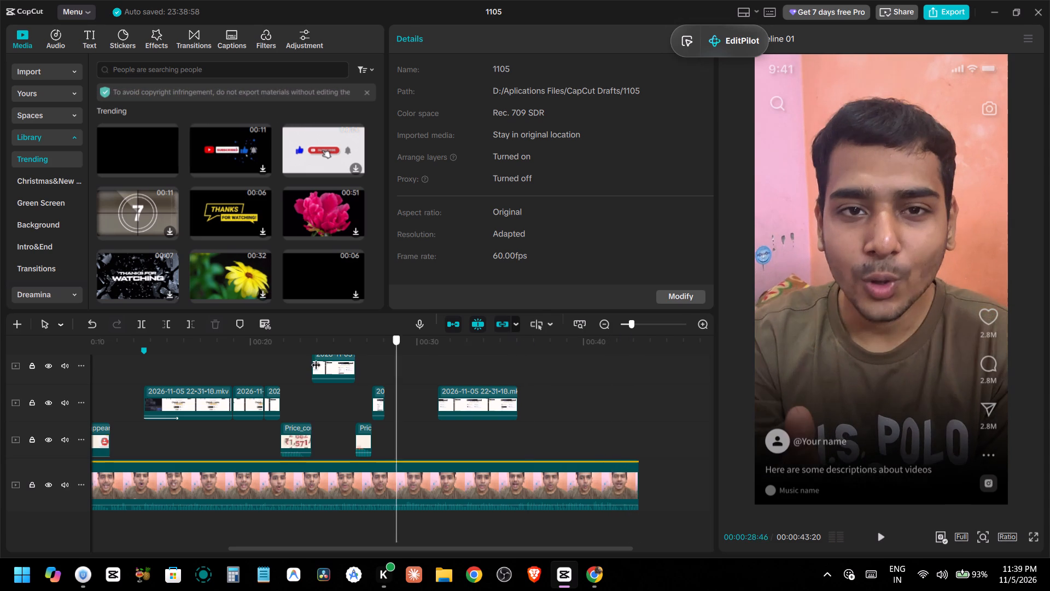
{"action": "left_click_drag", "start_coordinate": [316, 358], "coordinate": [49, 344]}
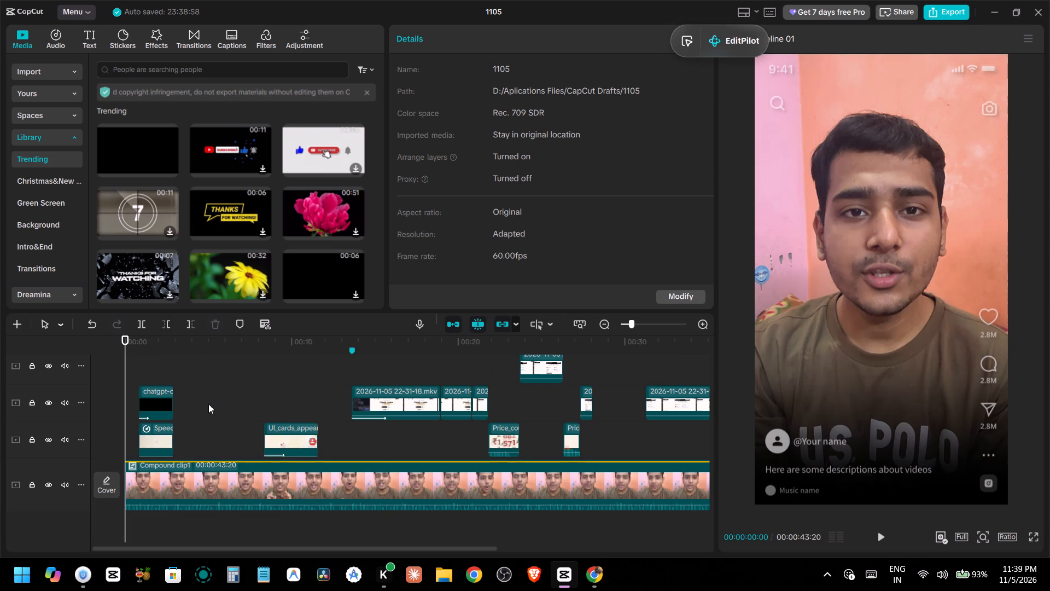
{"action": "scroll", "coordinate": [208, 404], "scroll_direction": "up", "scroll_amount": 5}
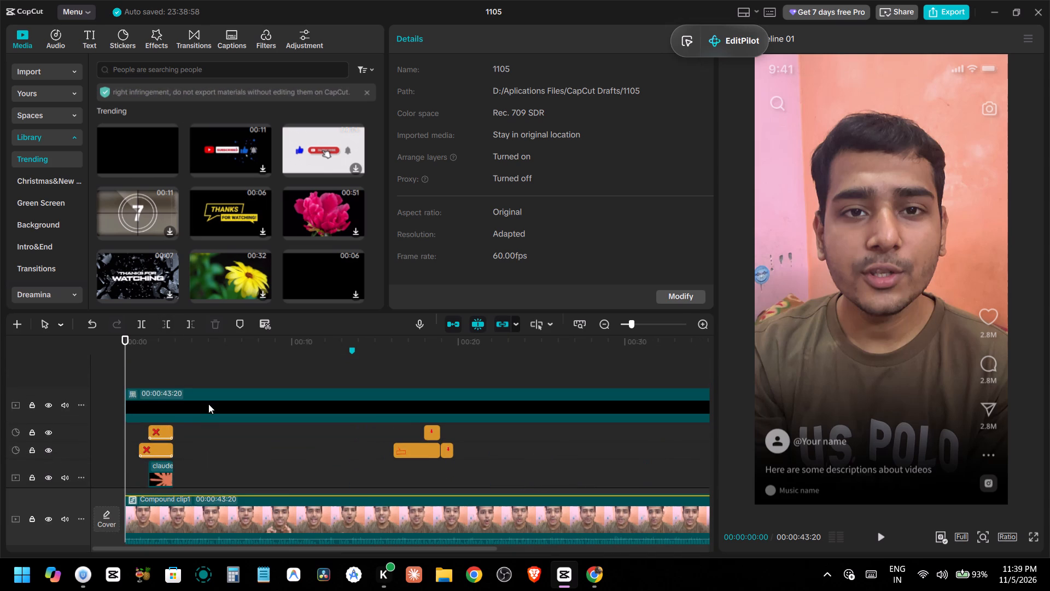
{"action": "scroll", "coordinate": [208, 404], "scroll_direction": "up", "scroll_amount": 5, "text": "ctrl"}
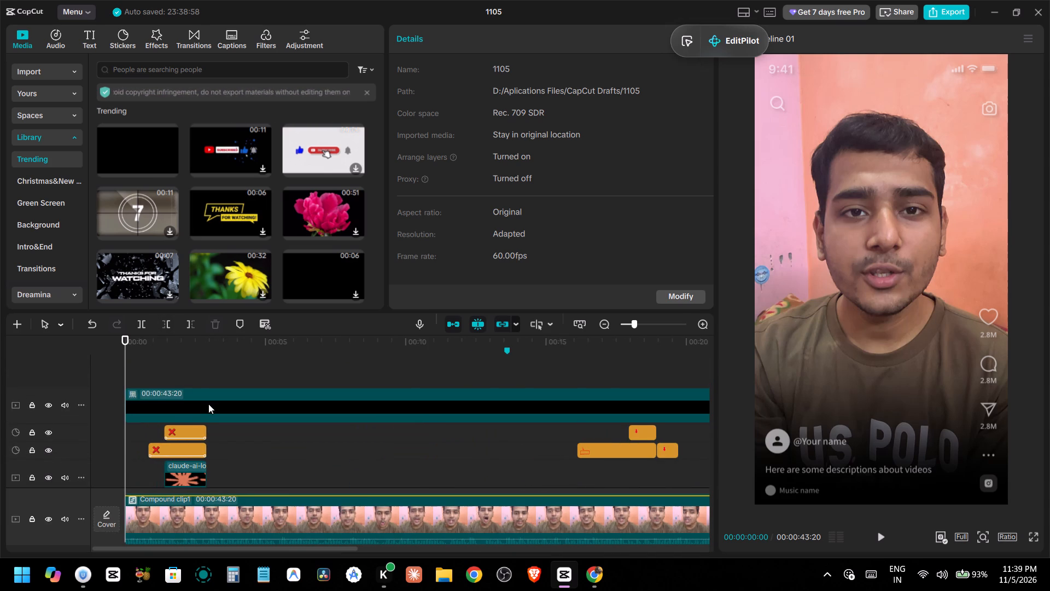
{"action": "scroll", "coordinate": [208, 404], "scroll_direction": "down", "scroll_amount": 6}
{"action": "scroll", "coordinate": [208, 404], "scroll_direction": "up", "scroll_amount": 1}
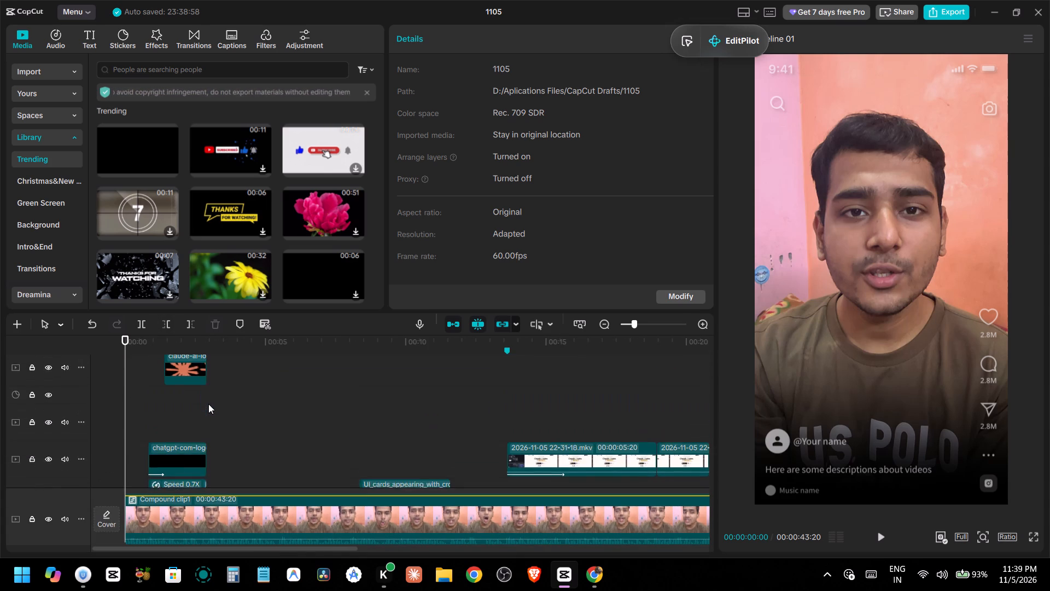
{"action": "scroll", "coordinate": [208, 404], "scroll_direction": "up", "scroll_amount": 1}
{"action": "scroll", "coordinate": [208, 404], "scroll_direction": "down", "scroll_amount": 6, "text": "ctrl"}
{"action": "scroll", "coordinate": [208, 404], "scroll_direction": "up", "scroll_amount": 1}
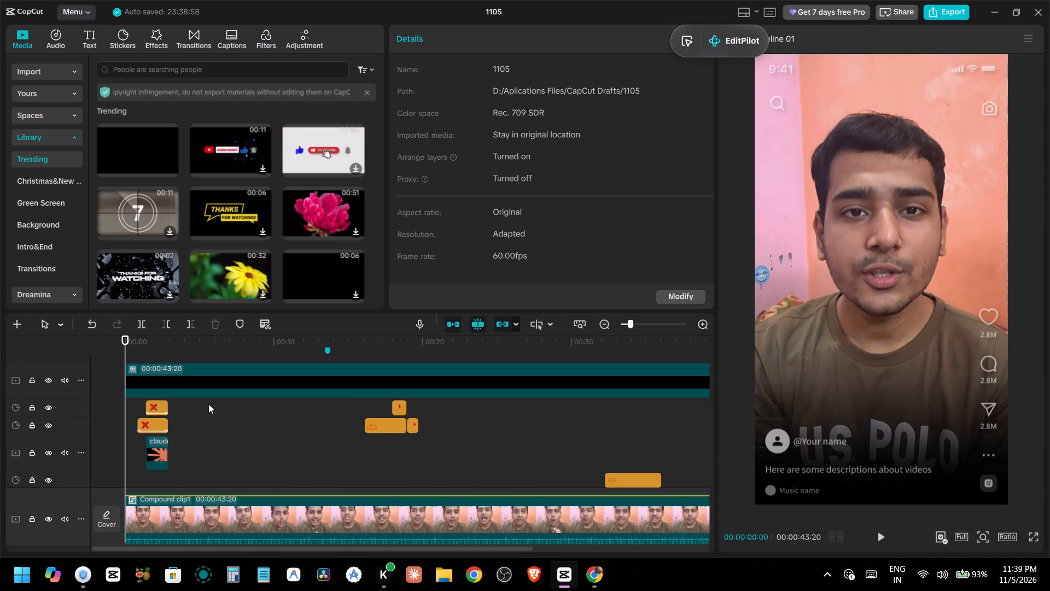
{"action": "scroll", "coordinate": [208, 404], "scroll_direction": "up", "scroll_amount": 8, "text": "ctrl"}
{"action": "scroll", "coordinate": [208, 404], "scroll_direction": "left", "scroll_amount": 2}
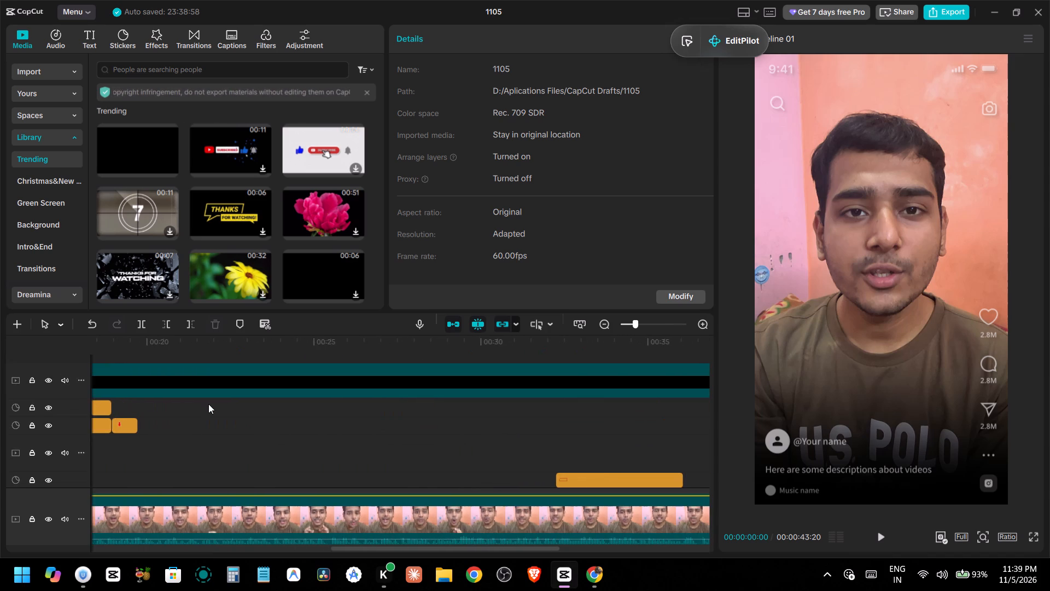
{"action": "scroll", "coordinate": [208, 404], "scroll_direction": "right", "scroll_amount": 5}
{"action": "scroll", "coordinate": [208, 404], "scroll_direction": "up", "scroll_amount": 5}
{"action": "scroll", "coordinate": [208, 404], "scroll_direction": "down", "scroll_amount": 6}
{"action": "scroll", "coordinate": [208, 404], "scroll_direction": "up", "scroll_amount": 1}
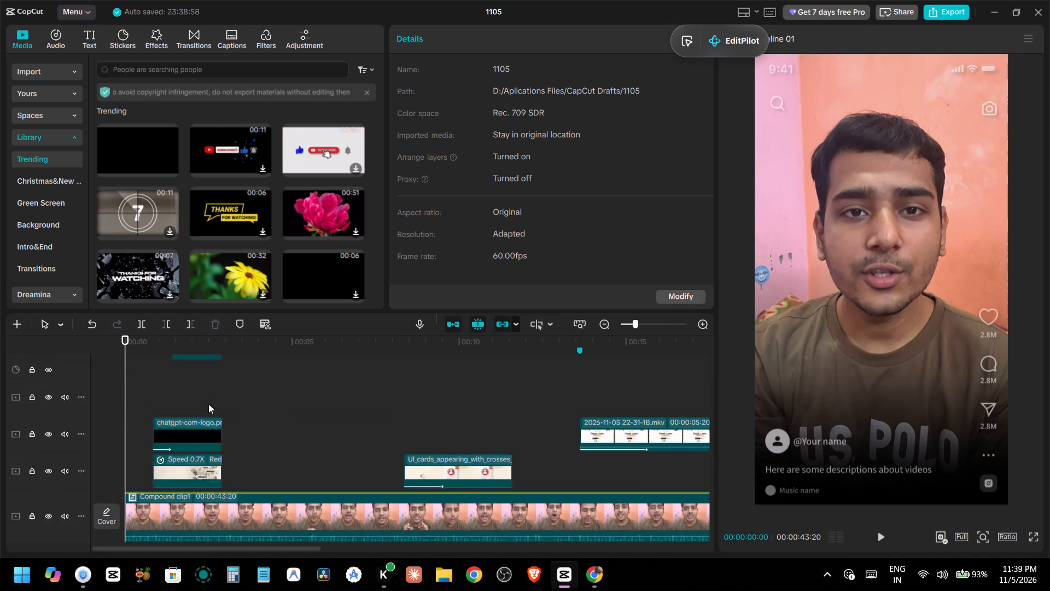
{"action": "scroll", "coordinate": [208, 404], "scroll_direction": "up", "scroll_amount": 2}
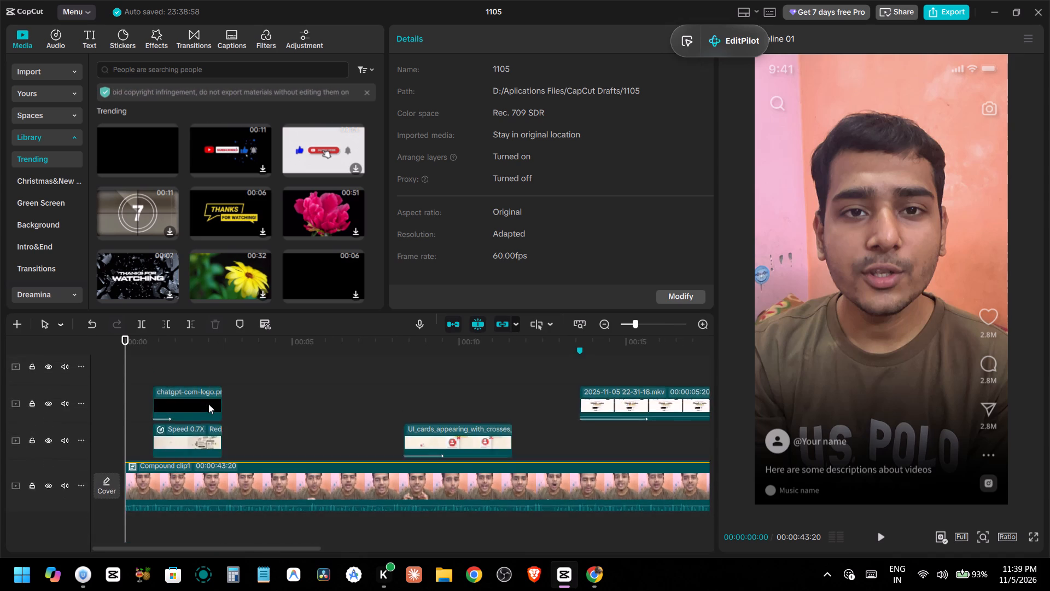
{"action": "scroll", "coordinate": [208, 404], "scroll_direction": "up", "scroll_amount": 1}
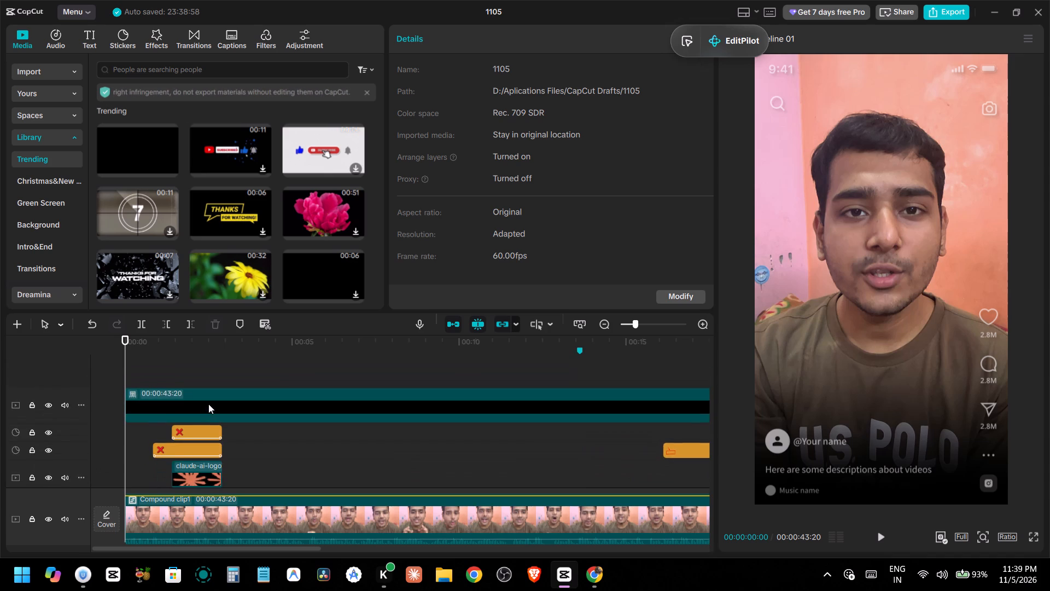
{"action": "scroll", "coordinate": [208, 404], "scroll_direction": "down", "scroll_amount": 6}
{"action": "scroll", "coordinate": [208, 404], "scroll_direction": "up", "scroll_amount": 1}
{"action": "scroll", "coordinate": [208, 404], "scroll_direction": "down", "scroll_amount": 1}
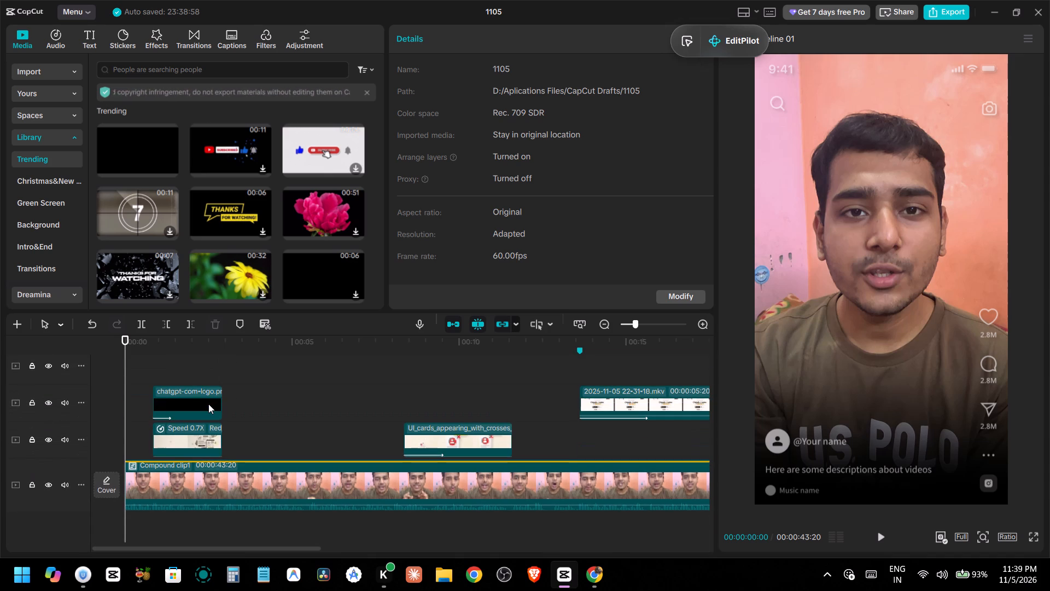
{"action": "scroll", "coordinate": [208, 404], "scroll_direction": "right", "scroll_amount": 6}
{"action": "scroll", "coordinate": [208, 404], "scroll_direction": "left", "scroll_amount": 4}
{"action": "scroll", "coordinate": [208, 404], "scroll_direction": "right", "scroll_amount": 1}
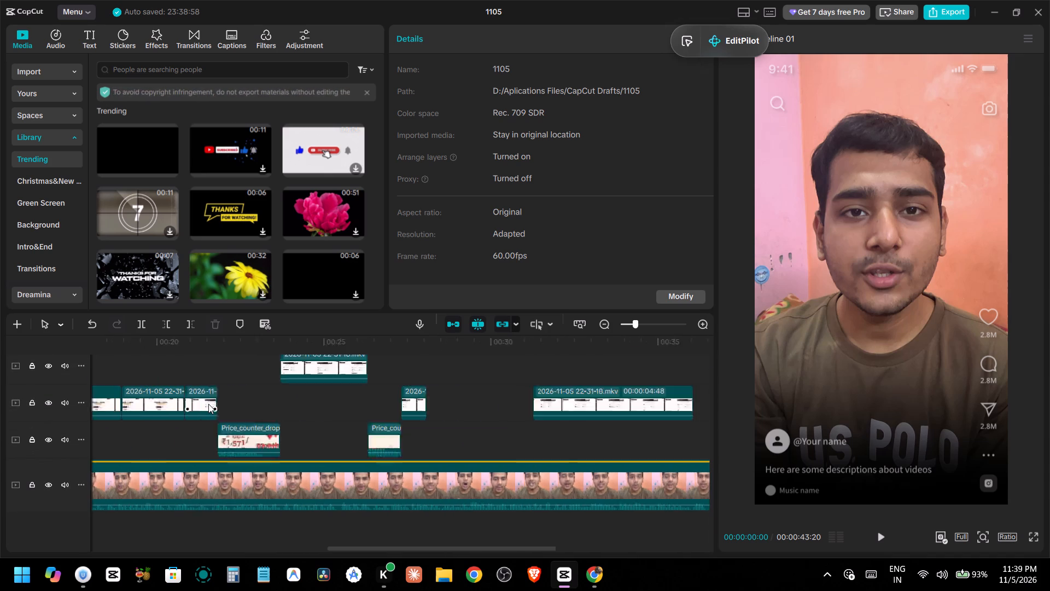
{"action": "scroll", "coordinate": [208, 404], "scroll_direction": "right", "scroll_amount": 1}
{"action": "scroll", "coordinate": [208, 404], "scroll_direction": "left", "scroll_amount": 2}
{"action": "scroll", "coordinate": [208, 404], "scroll_direction": "right", "scroll_amount": 3}
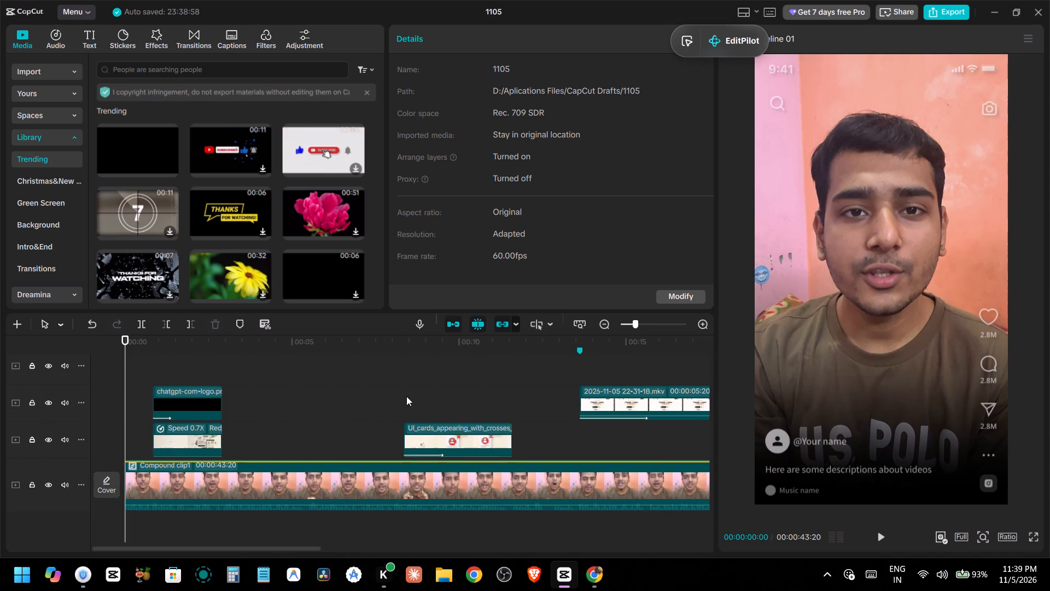
{"action": "scroll", "coordinate": [437, 401], "scroll_direction": "down", "scroll_amount": 1}
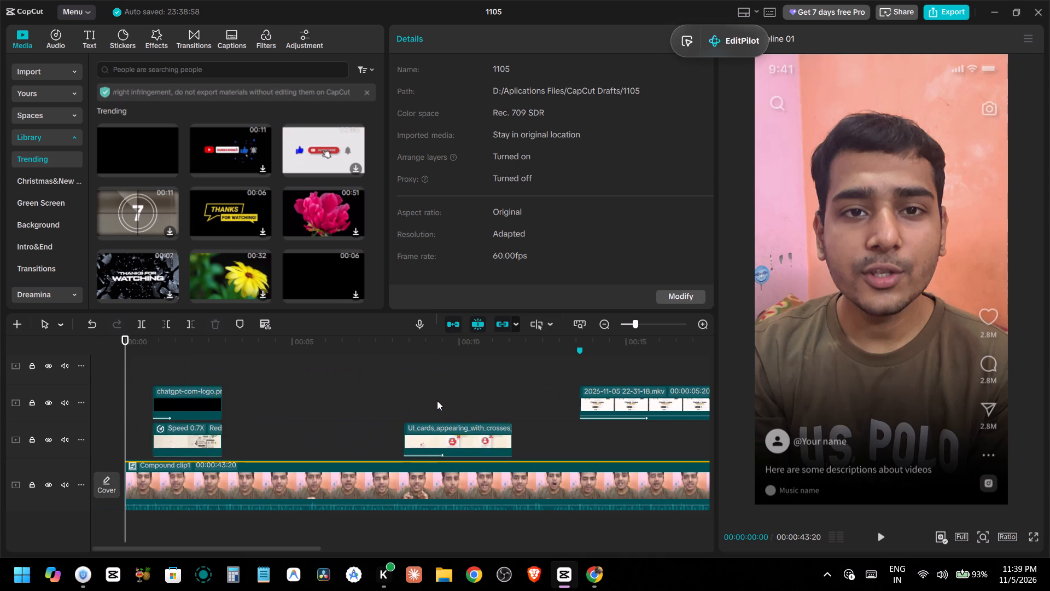
{"action": "scroll", "coordinate": [437, 401], "scroll_direction": "down", "scroll_amount": 1}
{"action": "scroll", "coordinate": [437, 401], "scroll_direction": "left", "scroll_amount": 2}
{"action": "scroll", "coordinate": [437, 401], "scroll_direction": "down", "scroll_amount": 1}
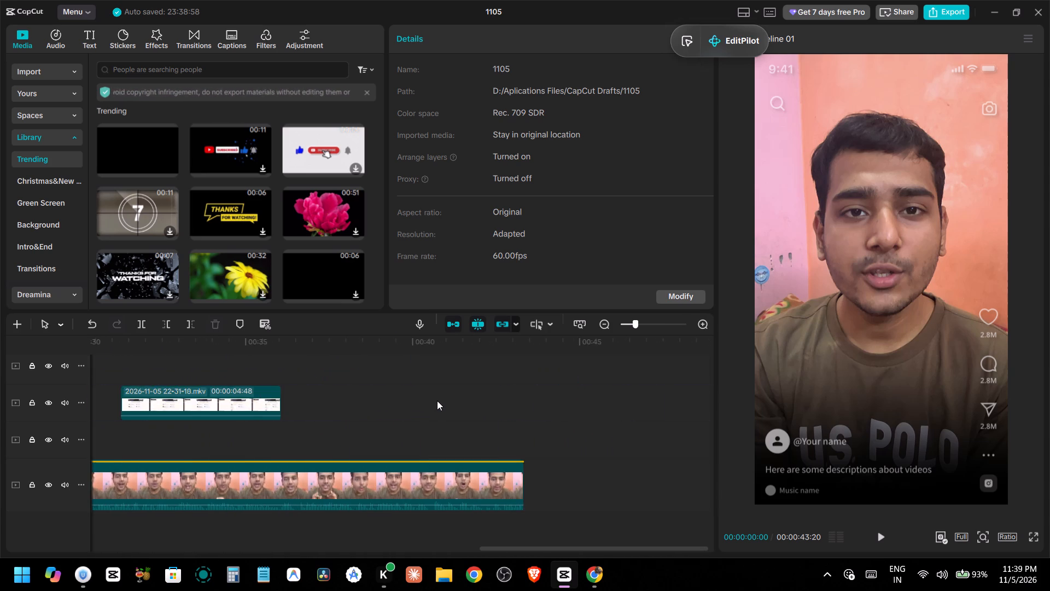
Examine the full timeline from opening to end, checking how clips, stickers and screen recordings are laid out across the overlay tracks.
{"action": "scroll", "coordinate": [437, 401], "scroll_direction": "down", "scroll_amount": 1}
{"action": "scroll", "coordinate": [512, 386], "scroll_direction": "up", "scroll_amount": 5}
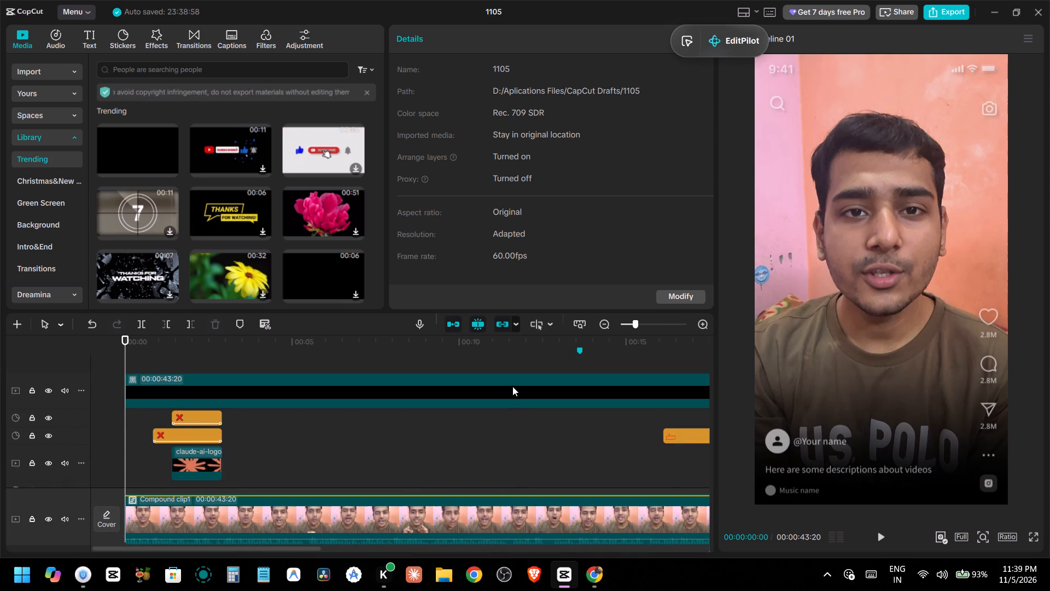
{"action": "scroll", "coordinate": [512, 386], "scroll_direction": "up", "scroll_amount": 2}
{"action": "scroll", "coordinate": [512, 386], "scroll_direction": "down", "scroll_amount": 10, "text": "ctrl"}
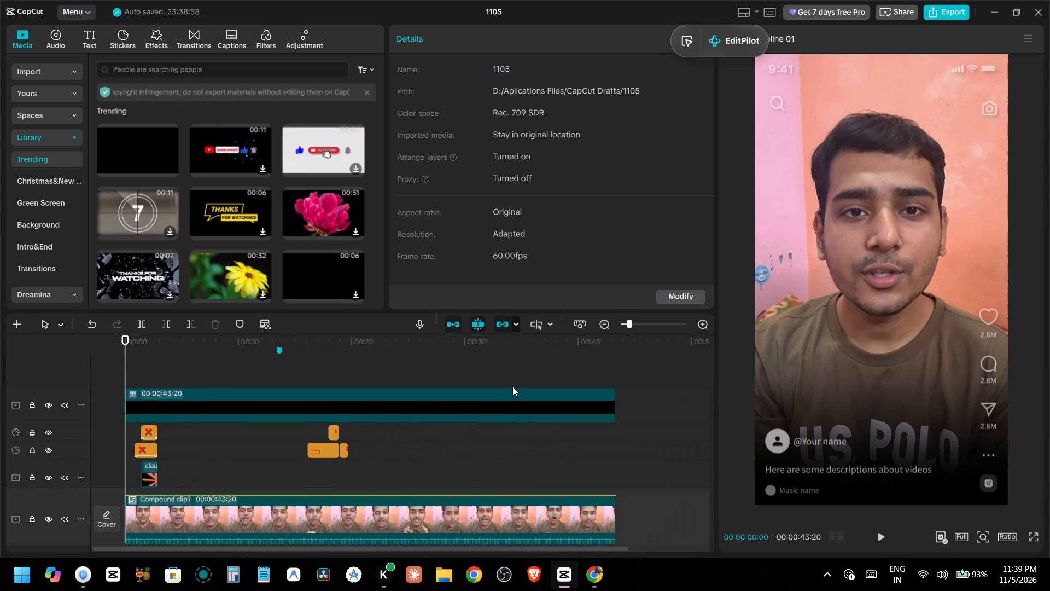
{"action": "scroll", "coordinate": [512, 386], "scroll_direction": "down", "scroll_amount": 5}
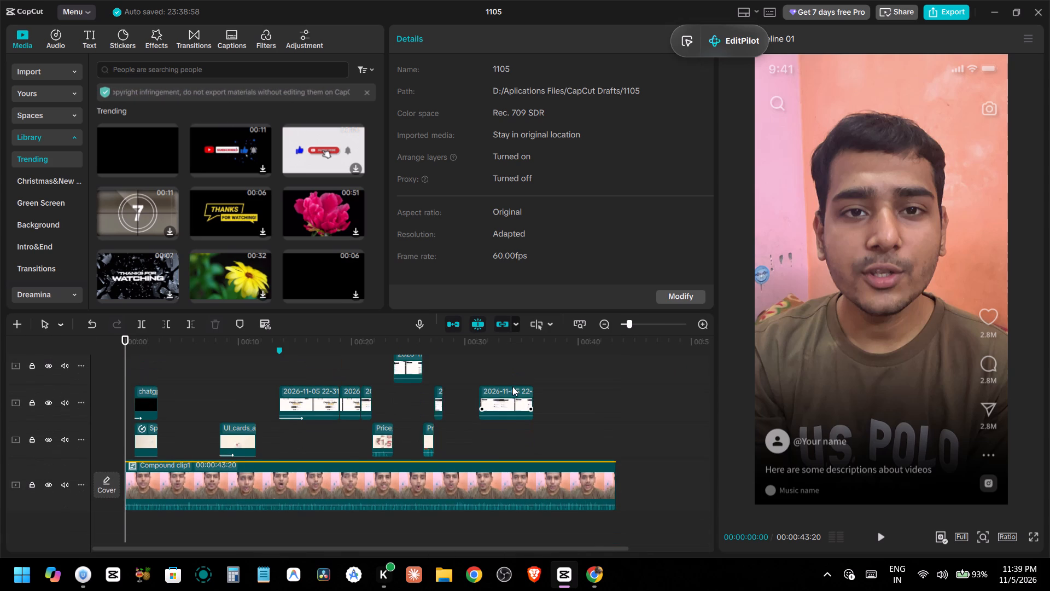
{"action": "scroll", "coordinate": [512, 386], "scroll_direction": "up", "scroll_amount": 5, "text": "ctrl"}
{"action": "scroll", "coordinate": [512, 386], "scroll_direction": "up", "scroll_amount": 5}
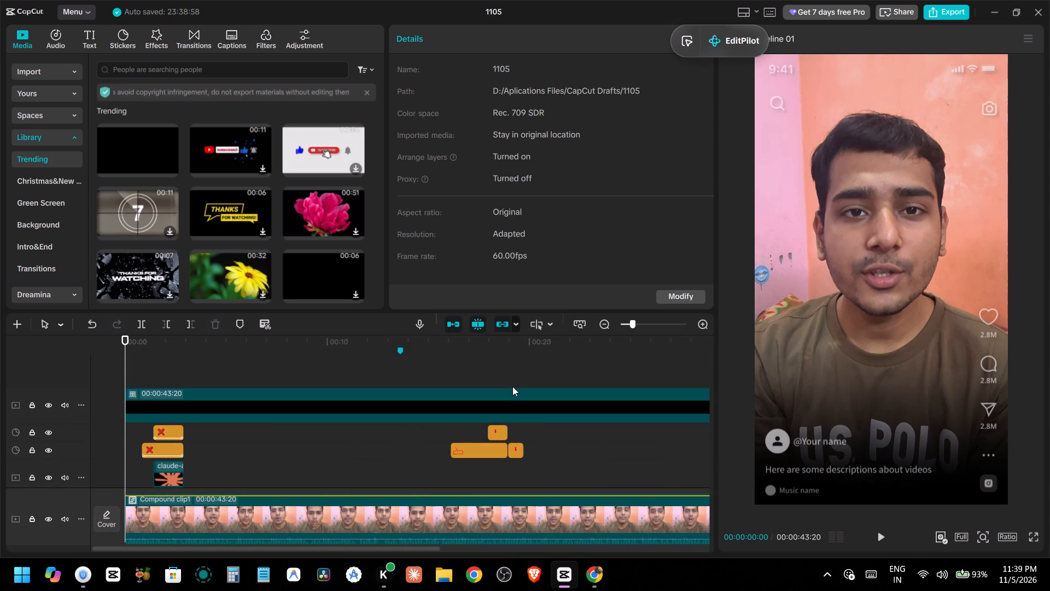
{"action": "scroll", "coordinate": [512, 386], "scroll_direction": "up", "scroll_amount": 1}
{"action": "scroll", "coordinate": [512, 386], "scroll_direction": "down", "scroll_amount": 4, "text": "ctrl"}
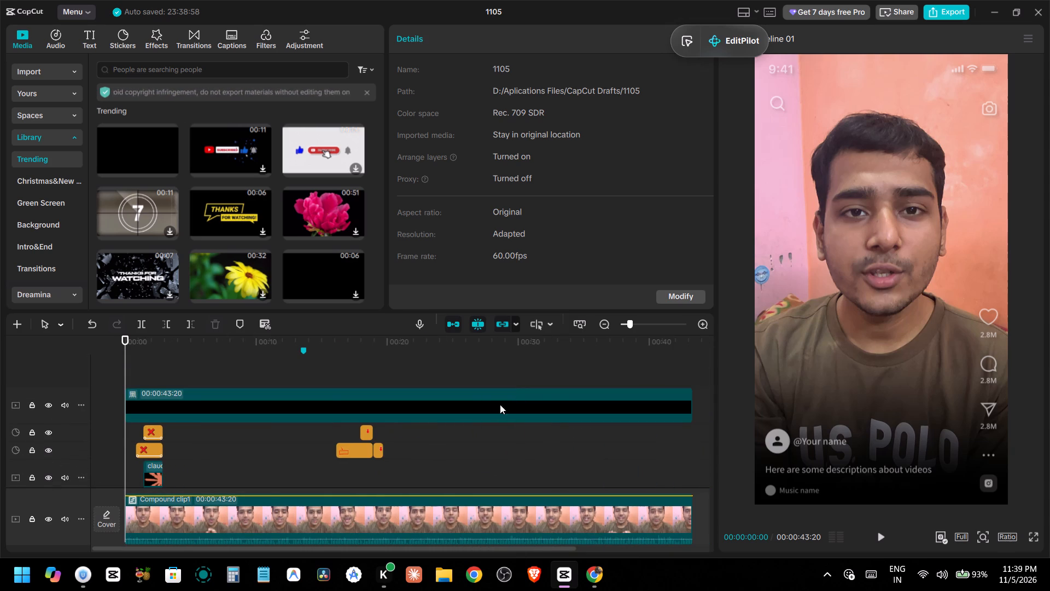
{"action": "scroll", "coordinate": [494, 430], "scroll_direction": "down", "scroll_amount": 3}
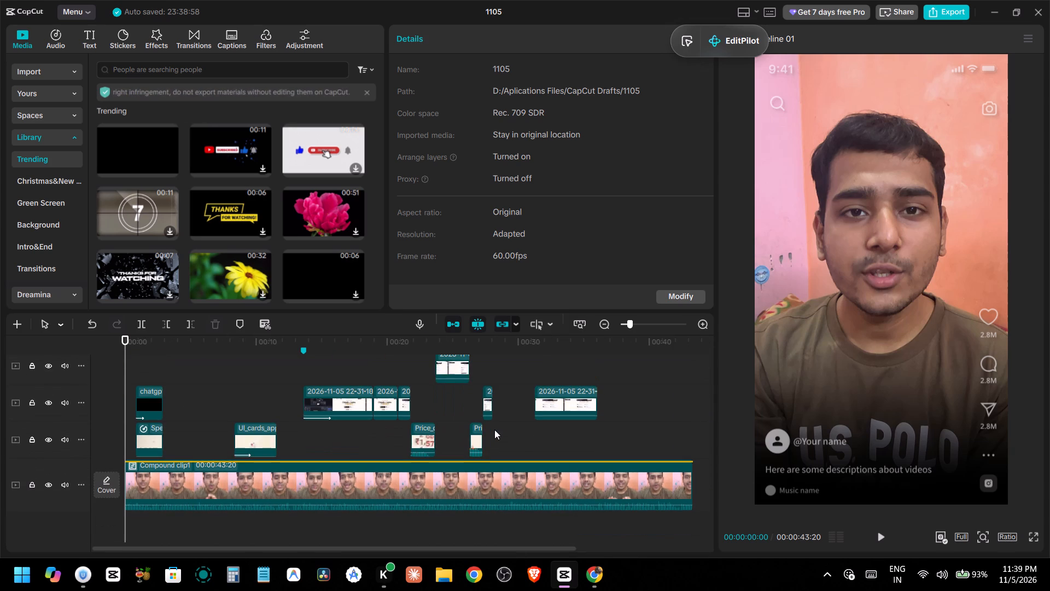
{"action": "scroll", "coordinate": [446, 412], "scroll_direction": "up", "scroll_amount": 3, "text": "ctrl"}
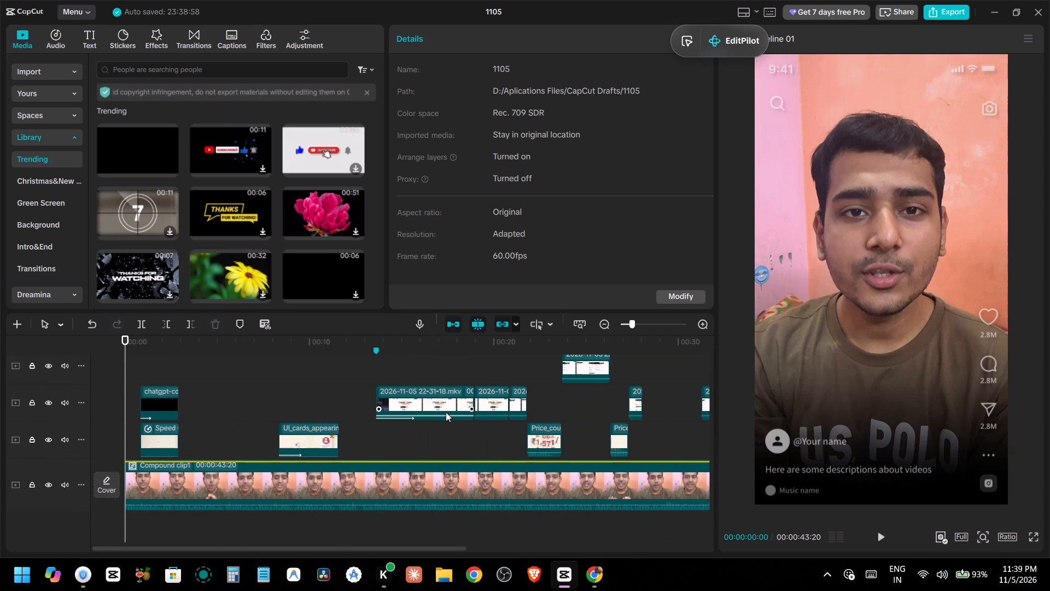
{"action": "scroll", "coordinate": [446, 412], "scroll_direction": "up", "scroll_amount": 2}
{"action": "scroll", "coordinate": [446, 412], "scroll_direction": "down", "scroll_amount": 3, "text": "ctrl"}
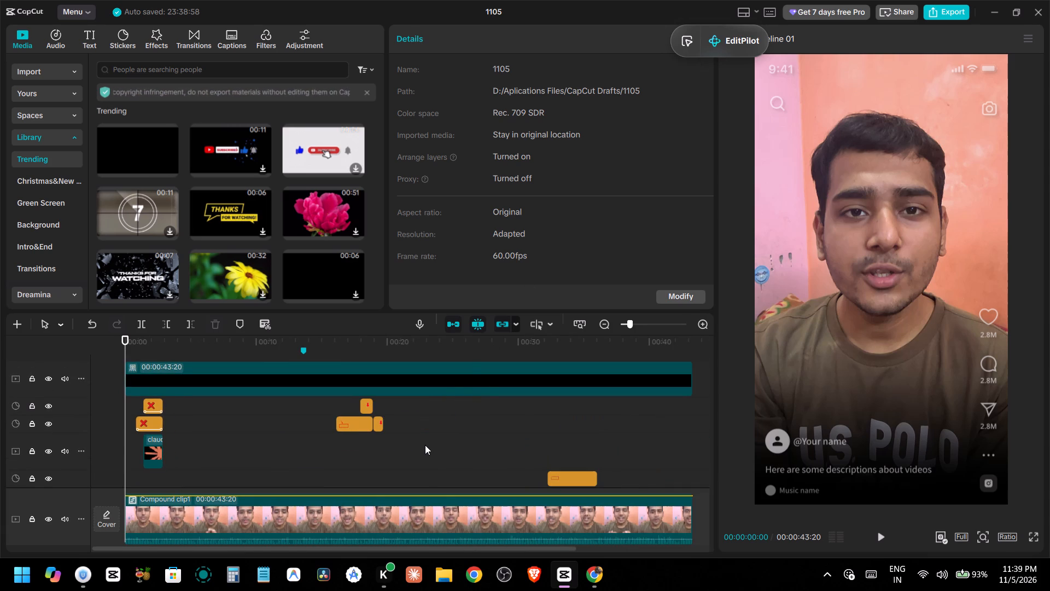
{"action": "scroll", "coordinate": [425, 445], "scroll_direction": "left", "scroll_amount": 1}
{"action": "scroll", "coordinate": [425, 445], "scroll_direction": "right", "scroll_amount": 5}
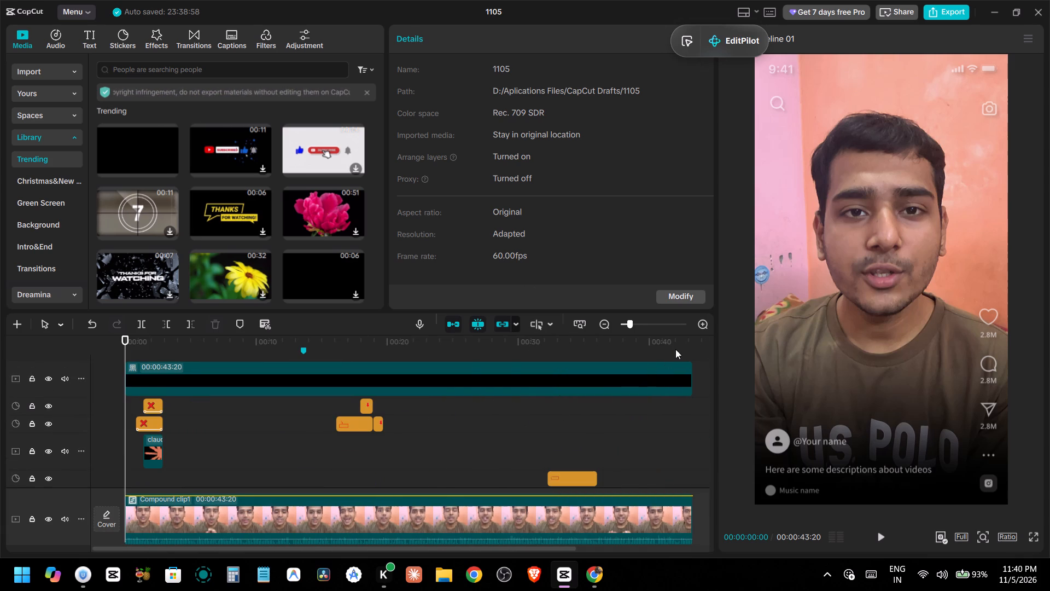
Scrub through the video from the opening subscription graphics to the closing talking-head section to check the overlays in the preview.
{"action": "left_click", "coordinate": [679, 346]}
{"action": "left_click_drag", "start_coordinate": [679, 346], "coordinate": [227, 390]}
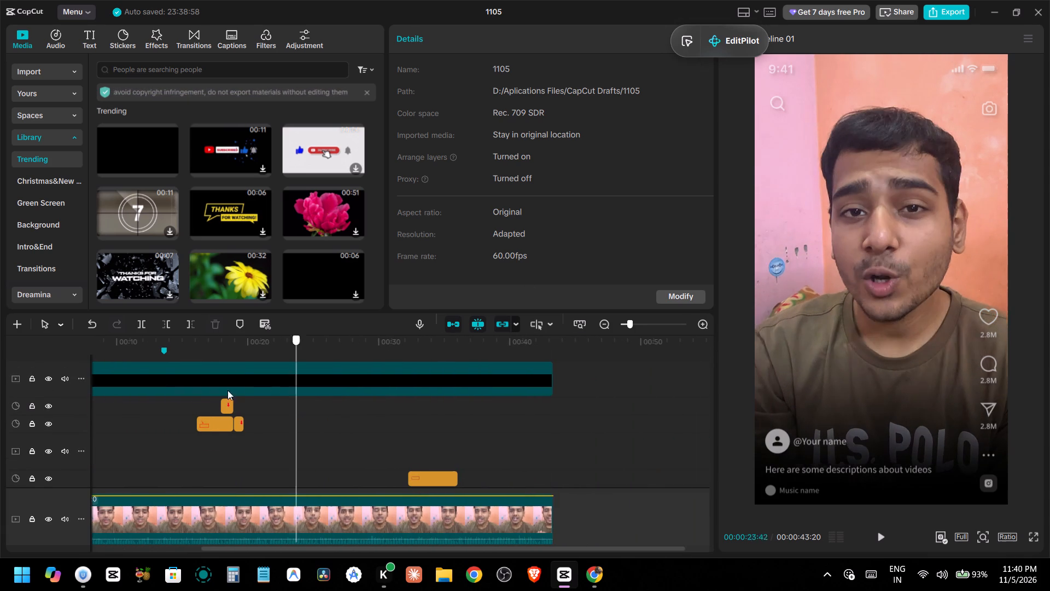
{"action": "left_click_drag", "start_coordinate": [227, 390], "coordinate": [129, 402]}
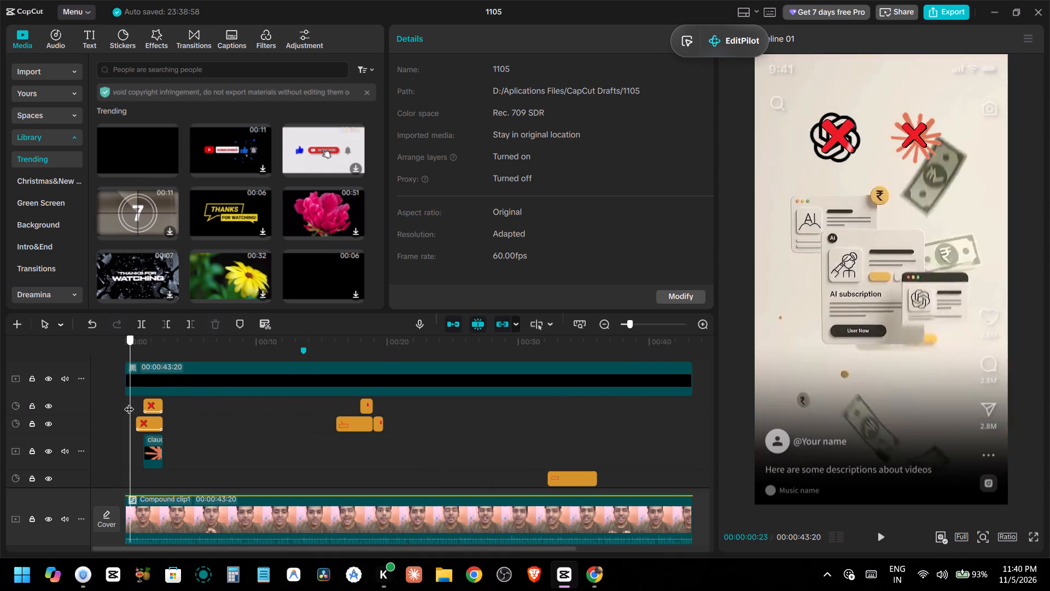
{"action": "left_click_drag", "start_coordinate": [129, 402], "coordinate": [257, 406]}
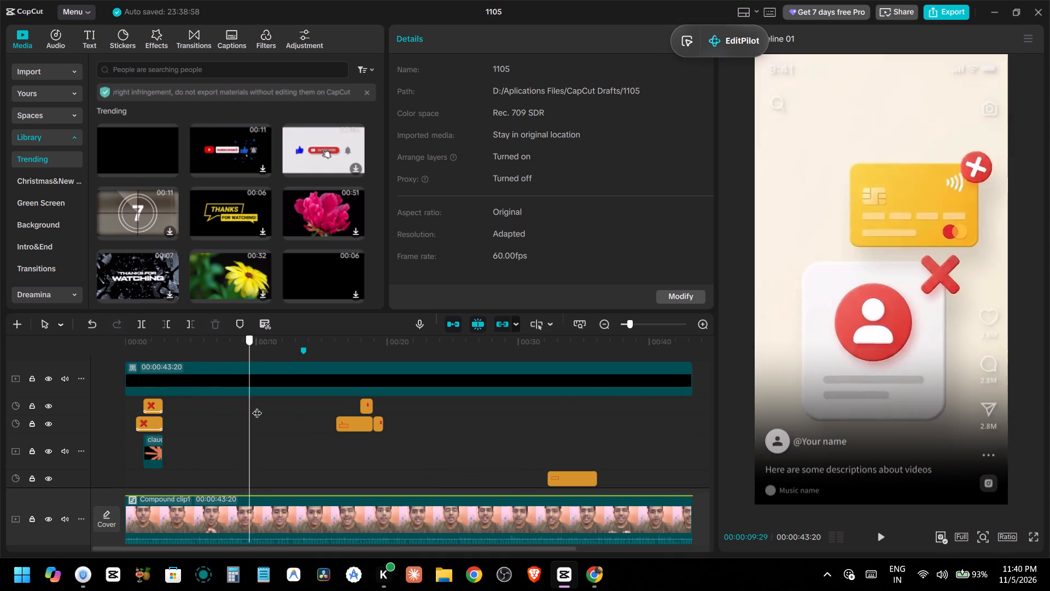
{"action": "left_click_drag", "start_coordinate": [257, 406], "coordinate": [366, 421]}
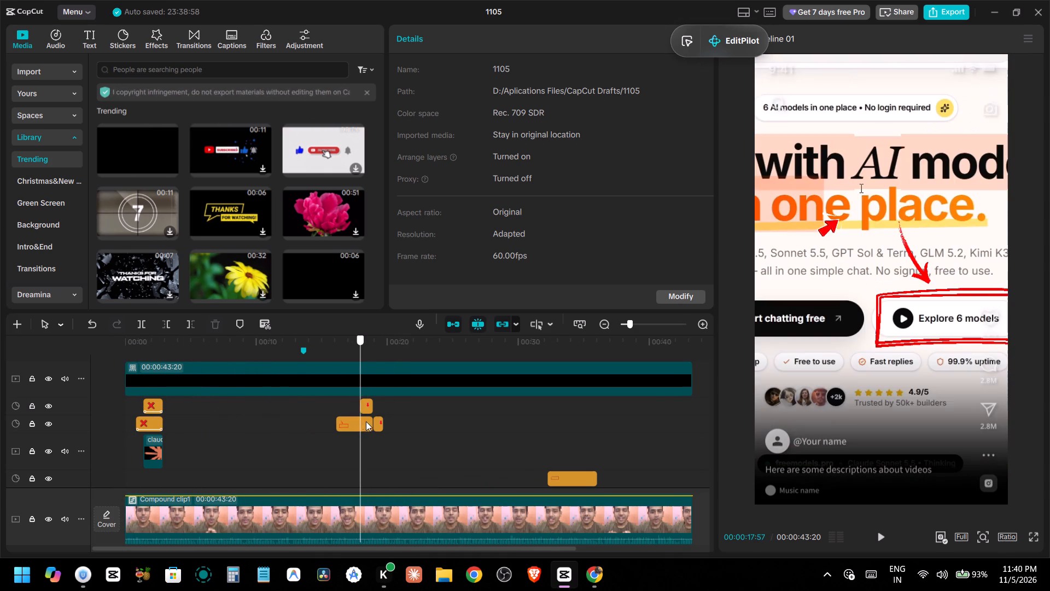
{"action": "left_click_drag", "start_coordinate": [366, 421], "coordinate": [604, 424]}
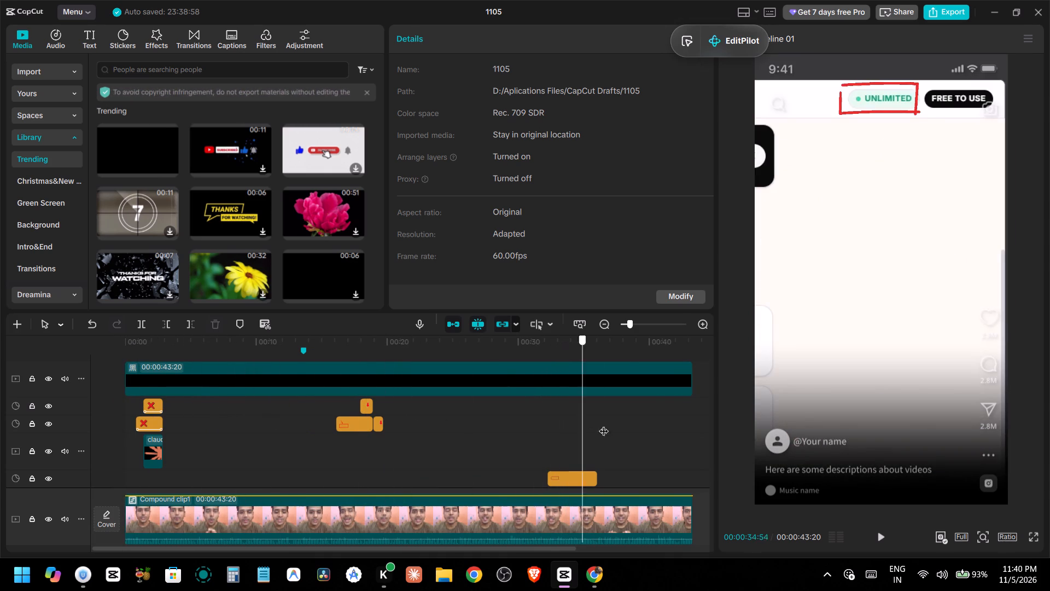
{"action": "left_click_drag", "start_coordinate": [604, 424], "coordinate": [471, 426]}
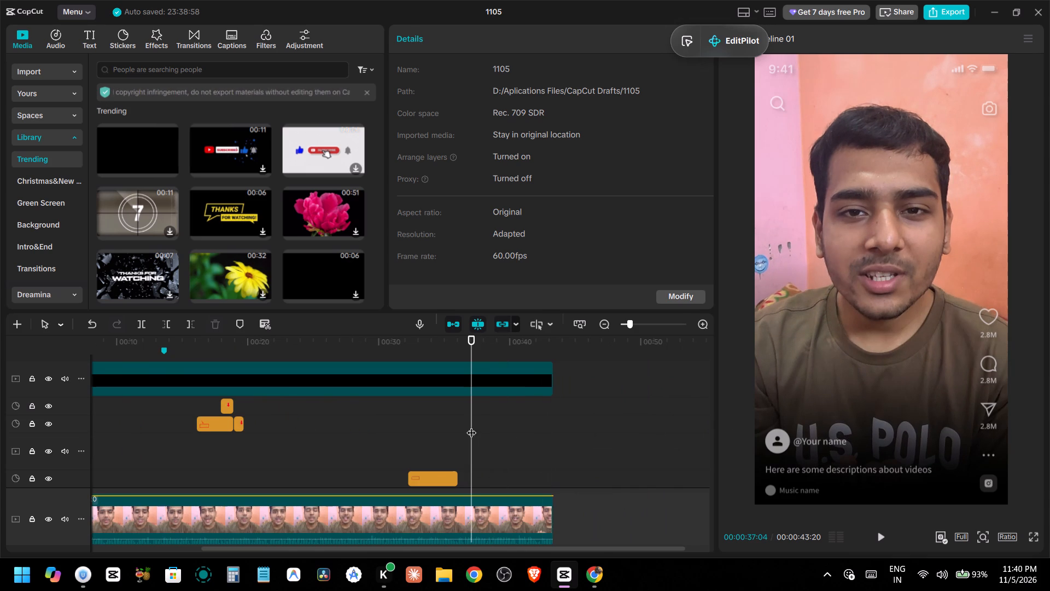
Check the closing talking-head section and lower overlay tracks, and return the playhead to the start of the video.
{"action": "left_click", "coordinate": [512, 422]}
{"action": "scroll", "coordinate": [512, 422], "scroll_direction": "up", "scroll_amount": 3}
{"action": "scroll", "coordinate": [512, 422], "scroll_direction": "down", "scroll_amount": 2}
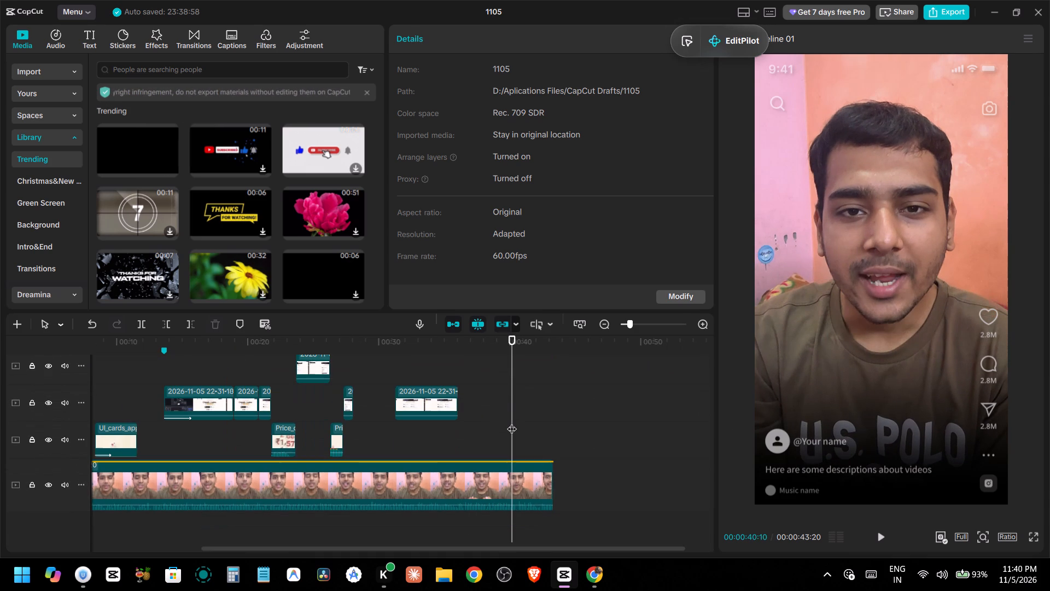
{"action": "scroll", "coordinate": [512, 422], "scroll_direction": "down", "scroll_amount": 2}
{"action": "left_click_drag", "start_coordinate": [512, 422], "coordinate": [470, 421]}
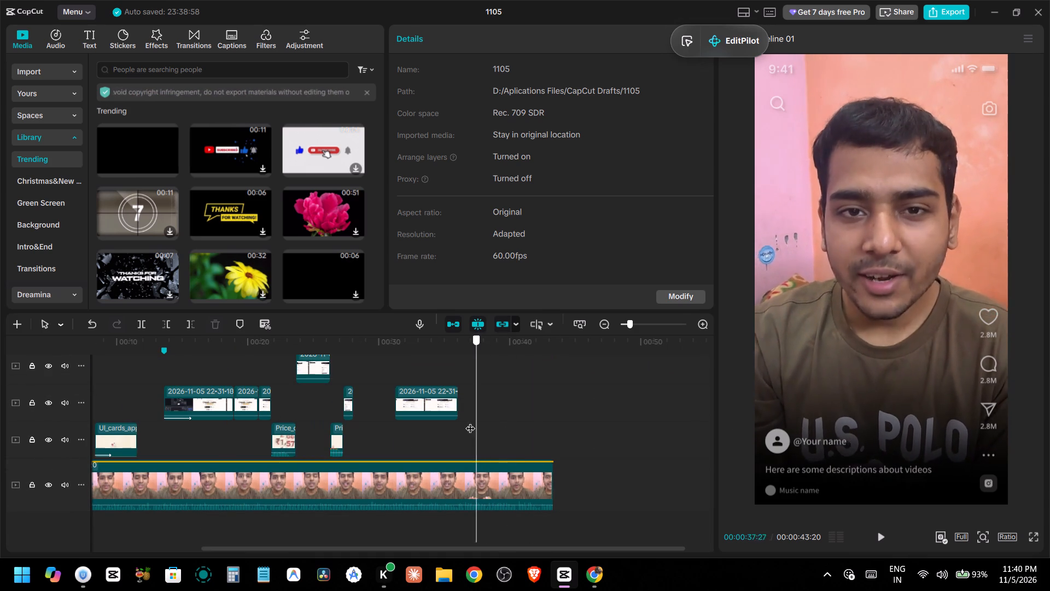
{"action": "left_click_drag", "start_coordinate": [470, 421], "coordinate": [39, 378]}
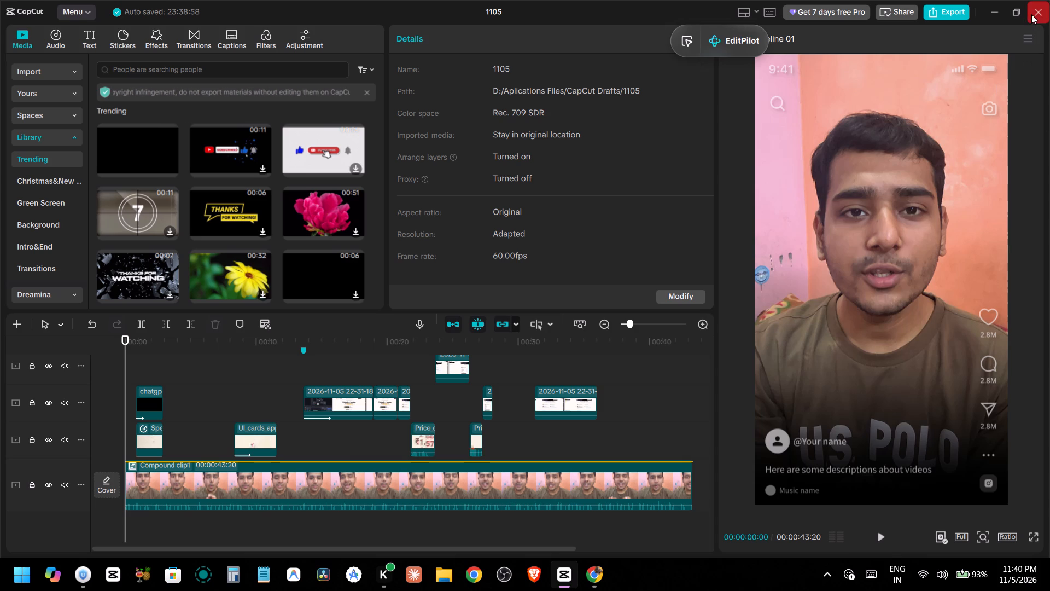
Raise the system volume in the Windows quick settings to above 84.
{"action": "left_click", "coordinate": [963, 567]}
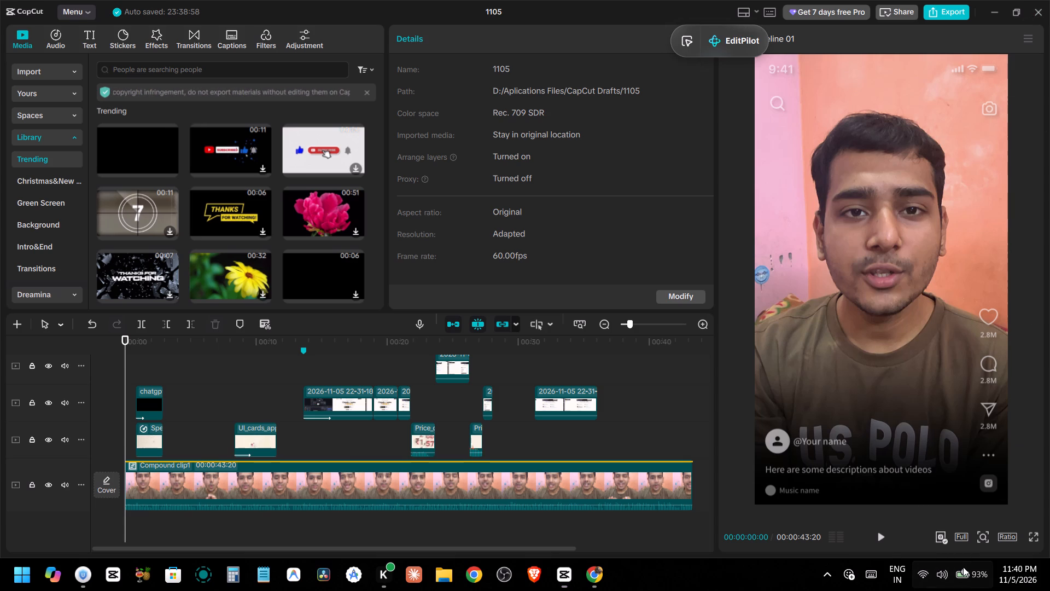
{"action": "left_click_drag", "start_coordinate": [956, 498], "coordinate": [975, 497]}
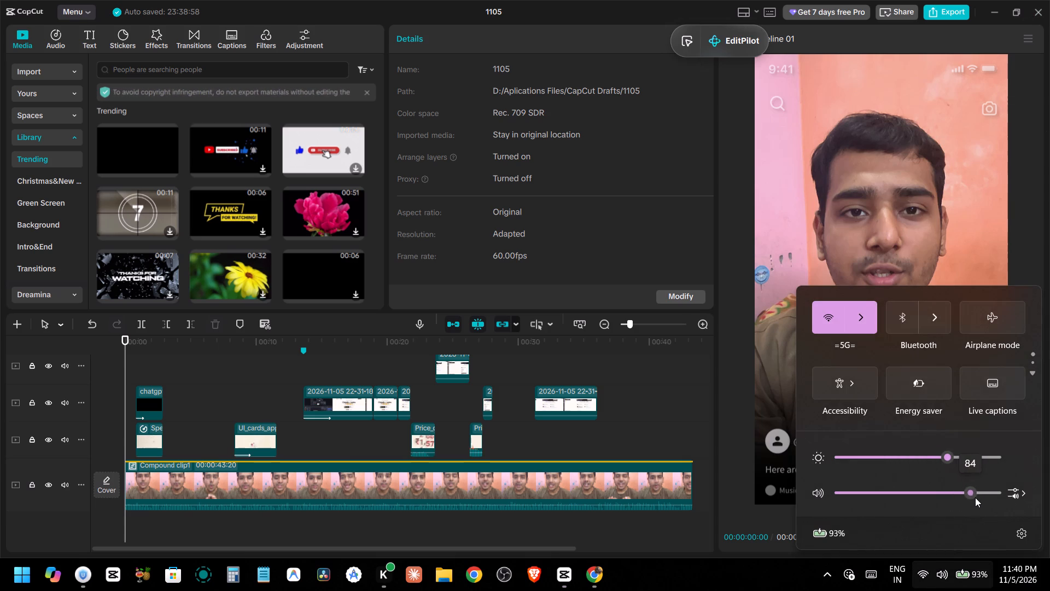
{"action": "left_click_drag", "start_coordinate": [975, 497], "coordinate": [983, 499]}
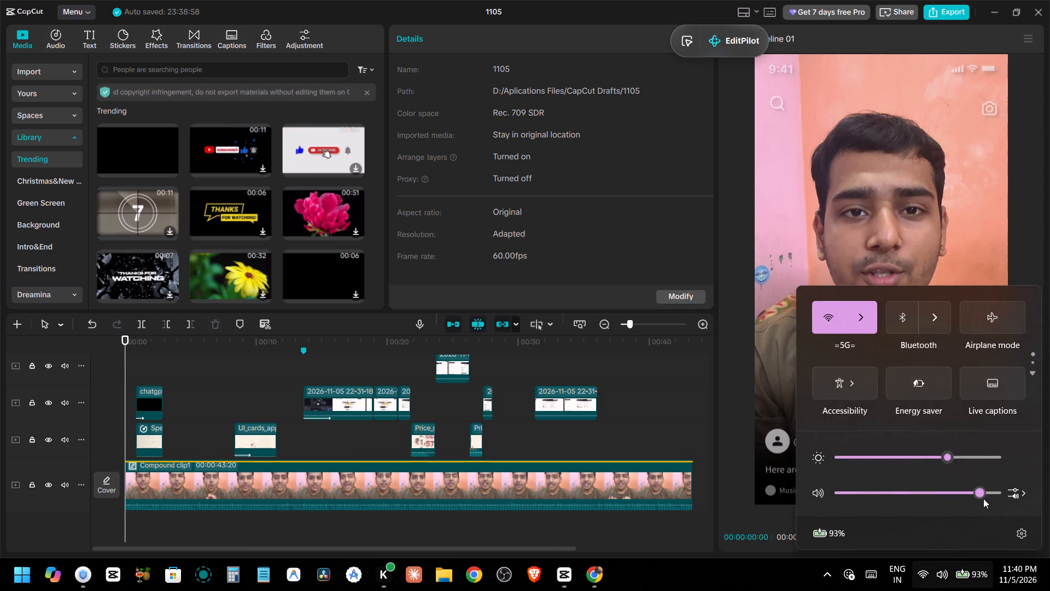
{"action": "left_click", "coordinate": [970, 575]}
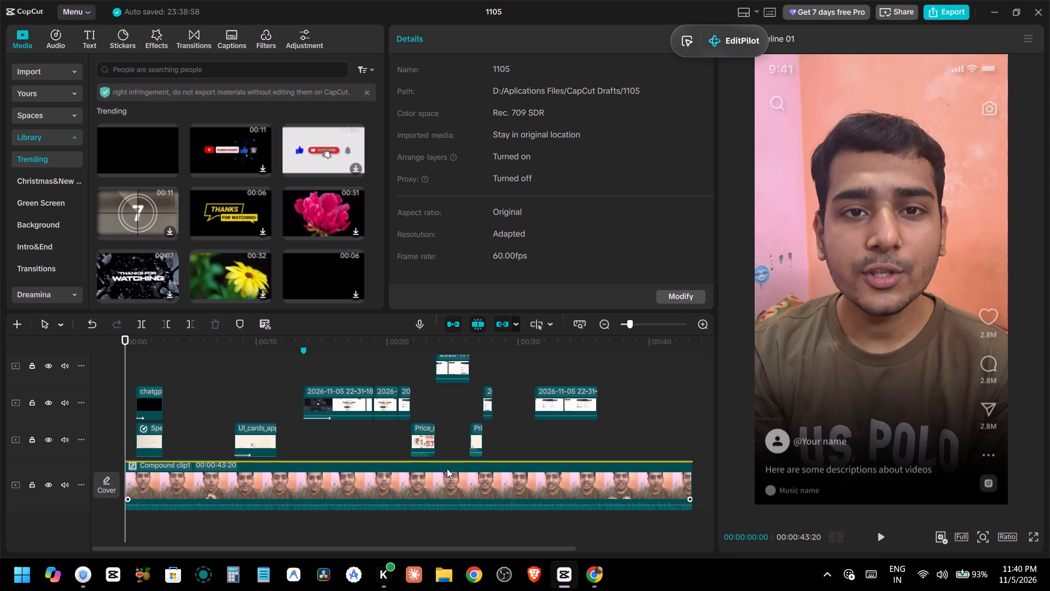
Enlarge the timeline scale slightly with the playhead at the start, and move the floating EditPilot bar clear of the player's title.
{"action": "scroll", "coordinate": [371, 466], "scroll_direction": "up", "scroll_amount": 2, "text": "ctrl"}
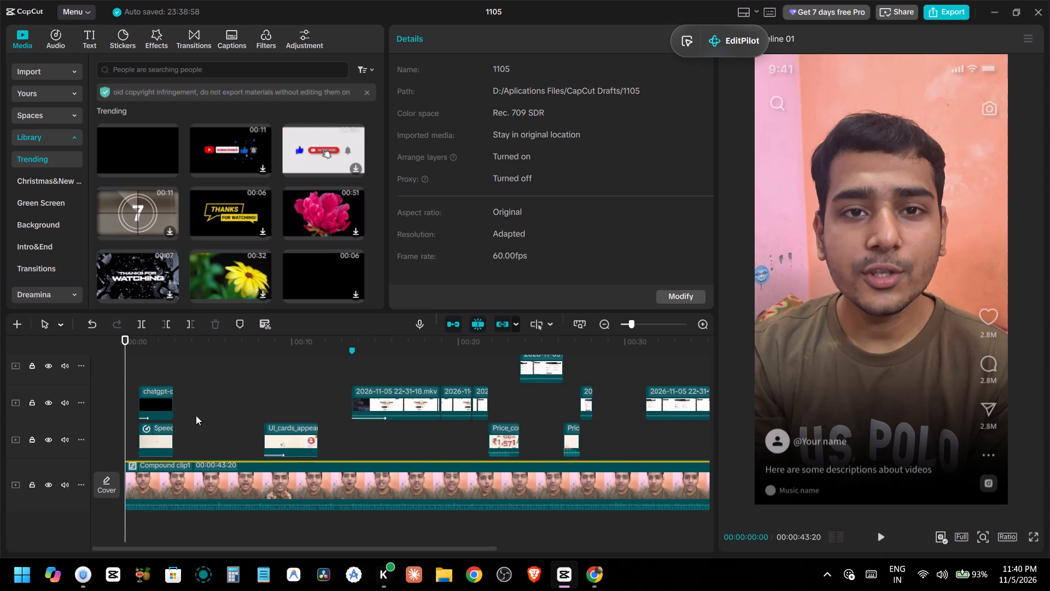
{"action": "left_click_drag", "start_coordinate": [125, 375], "coordinate": [102, 375]}
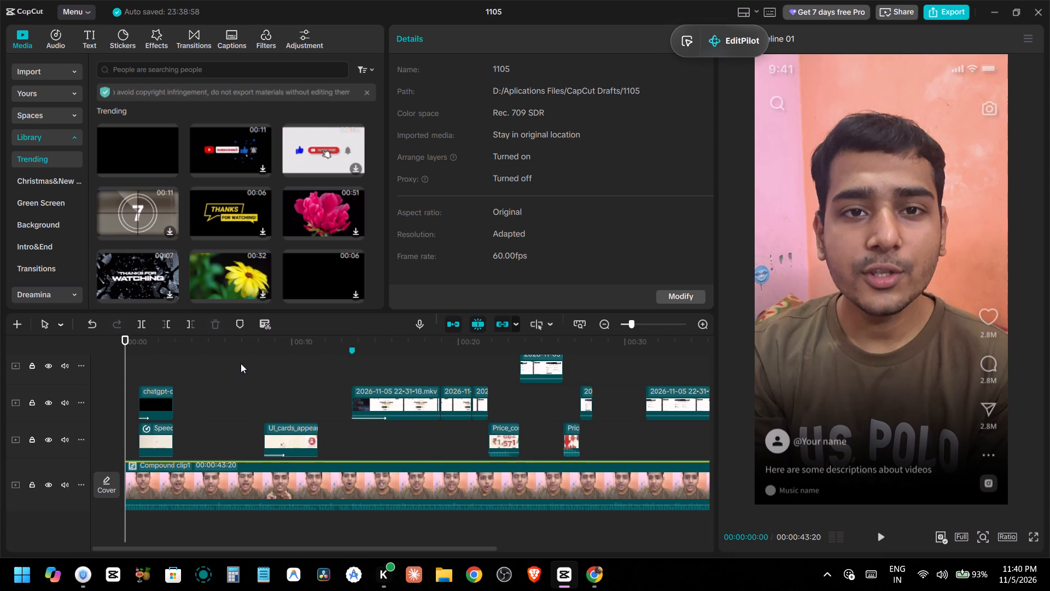
{"action": "left_click_drag", "start_coordinate": [726, 50], "coordinate": [663, 48]}
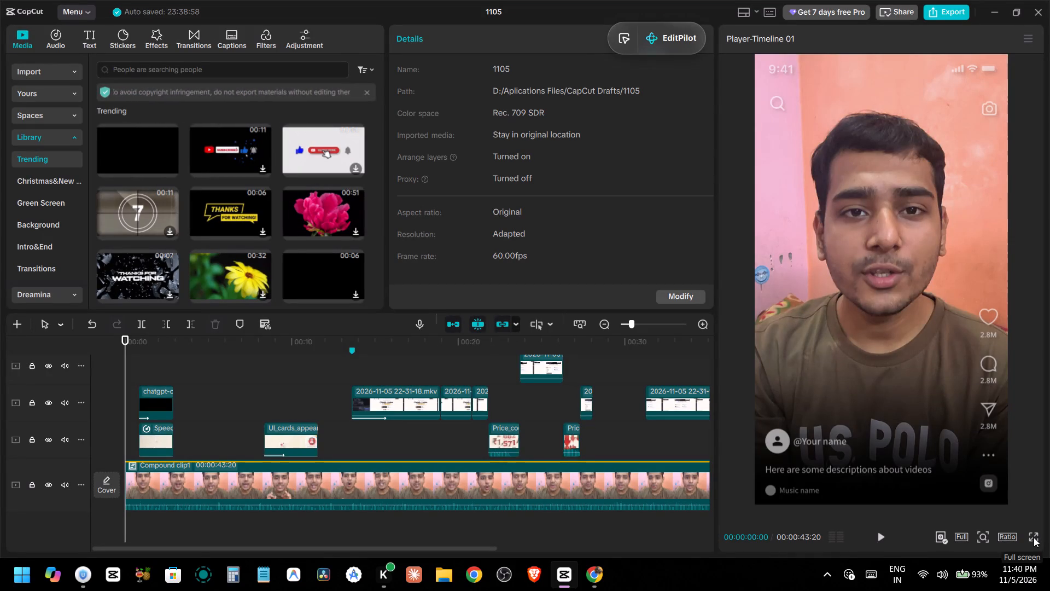
Close the extra Chrome window that is running beside the editor.
{"action": "right_click", "coordinate": [592, 583]}
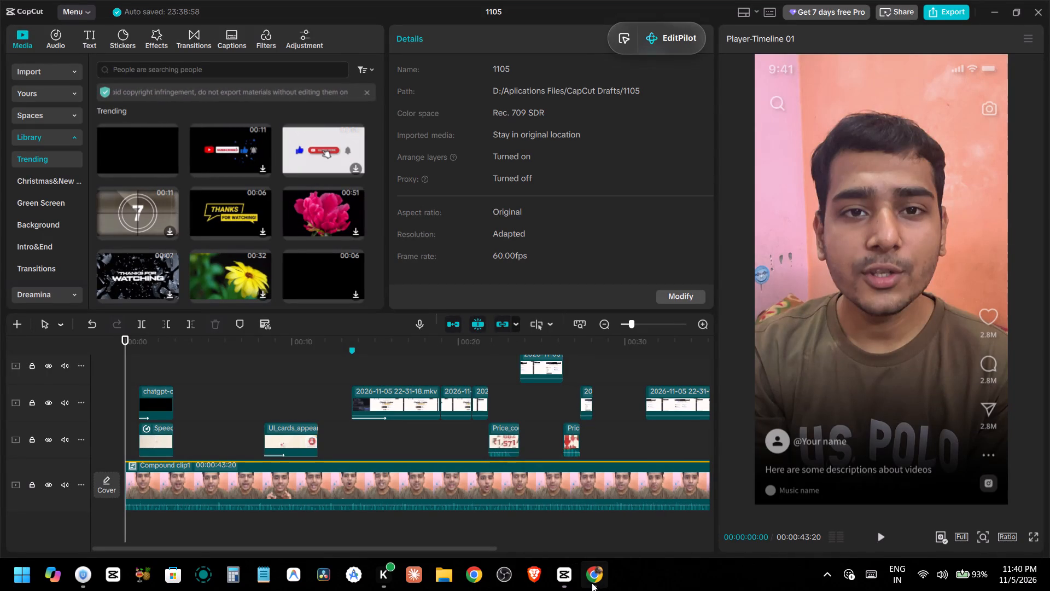
{"action": "left_click", "coordinate": [623, 531]}
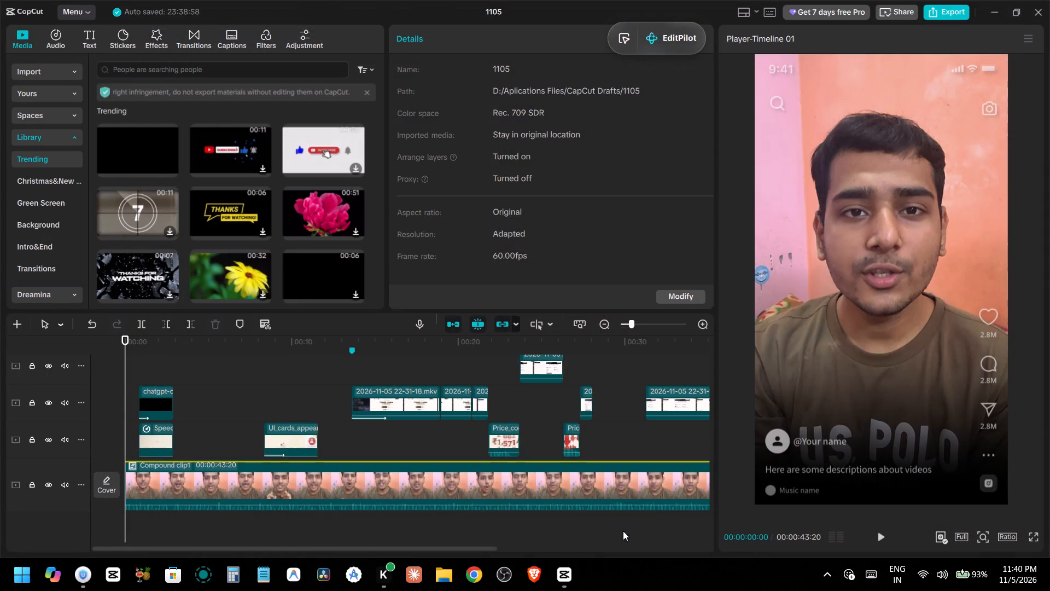